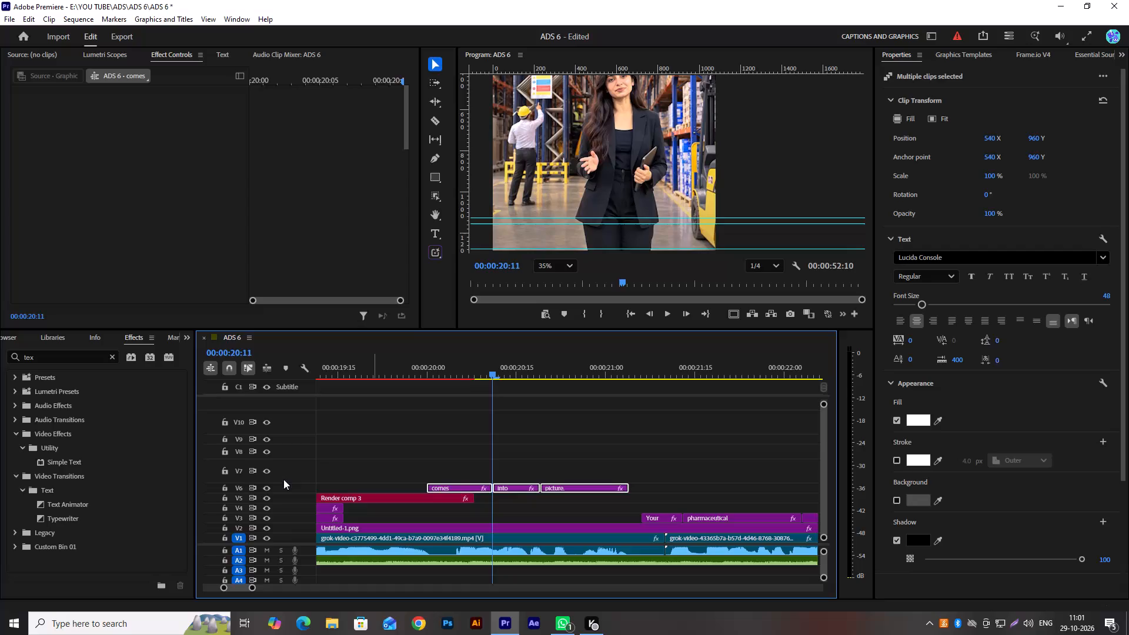
# Switch to File Explorer and open the team photos folder inside the JP folder on the HR ADMIN (D:) drive.
pyautogui.click(337, 624)
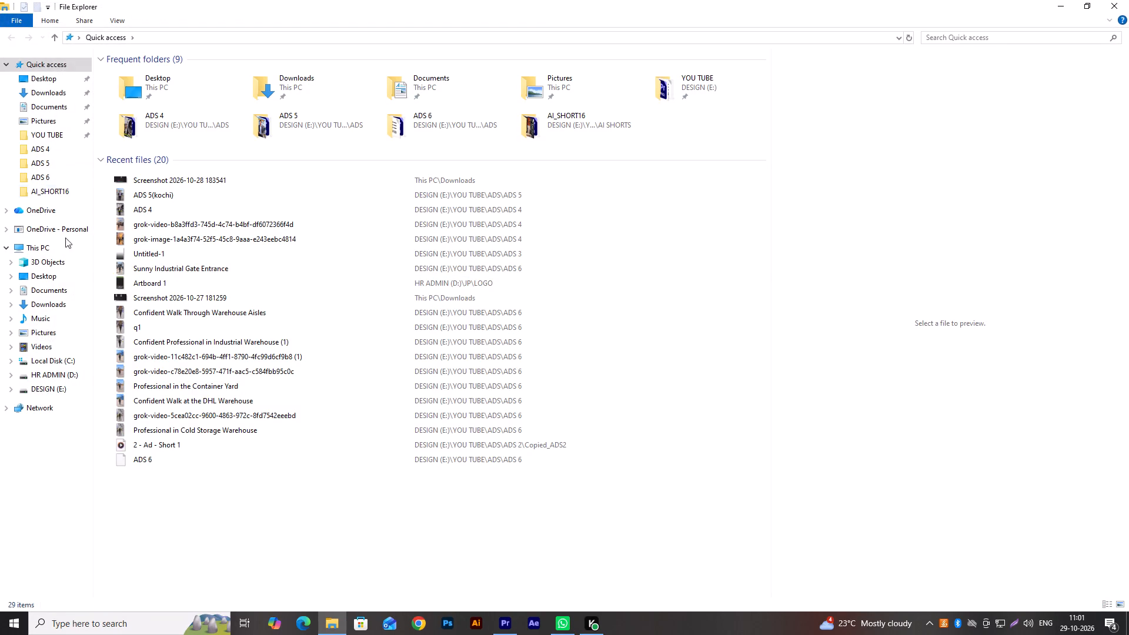
pyautogui.click(48, 385)
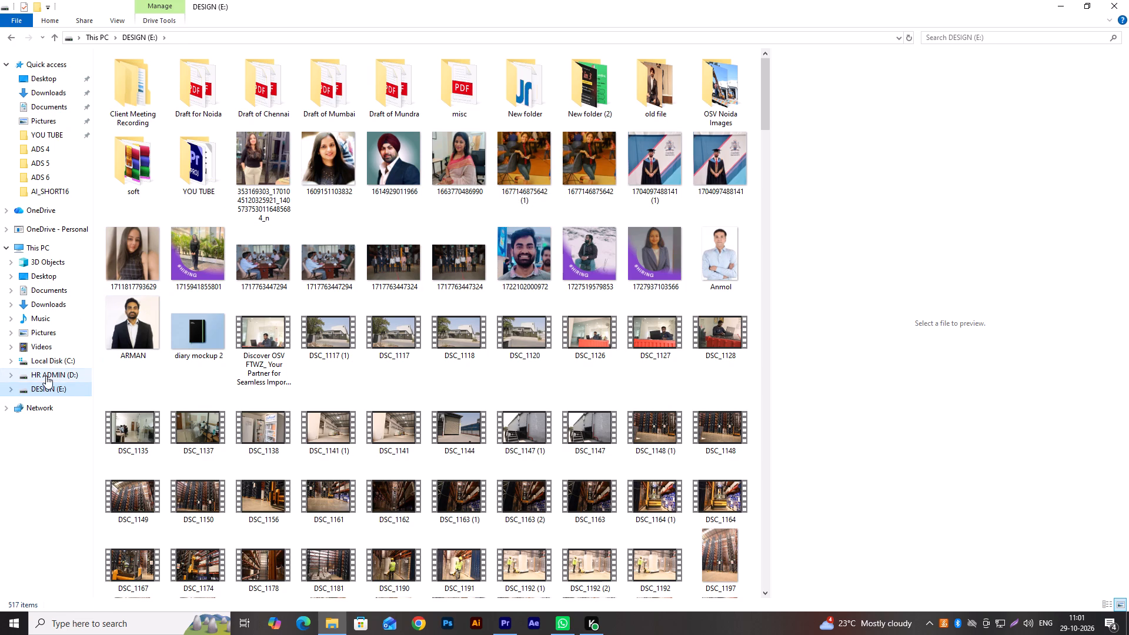
pyautogui.click(46, 376)
pyautogui.doubleClick(128, 109)
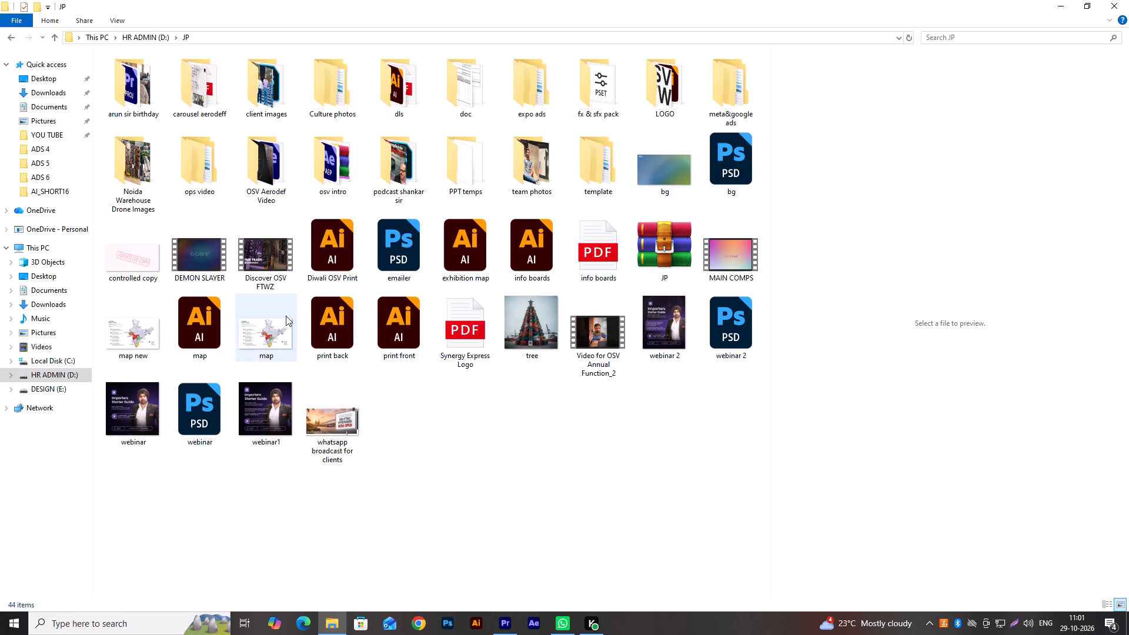
pyautogui.click(592, 443)
pyautogui.doubleClick(537, 173)
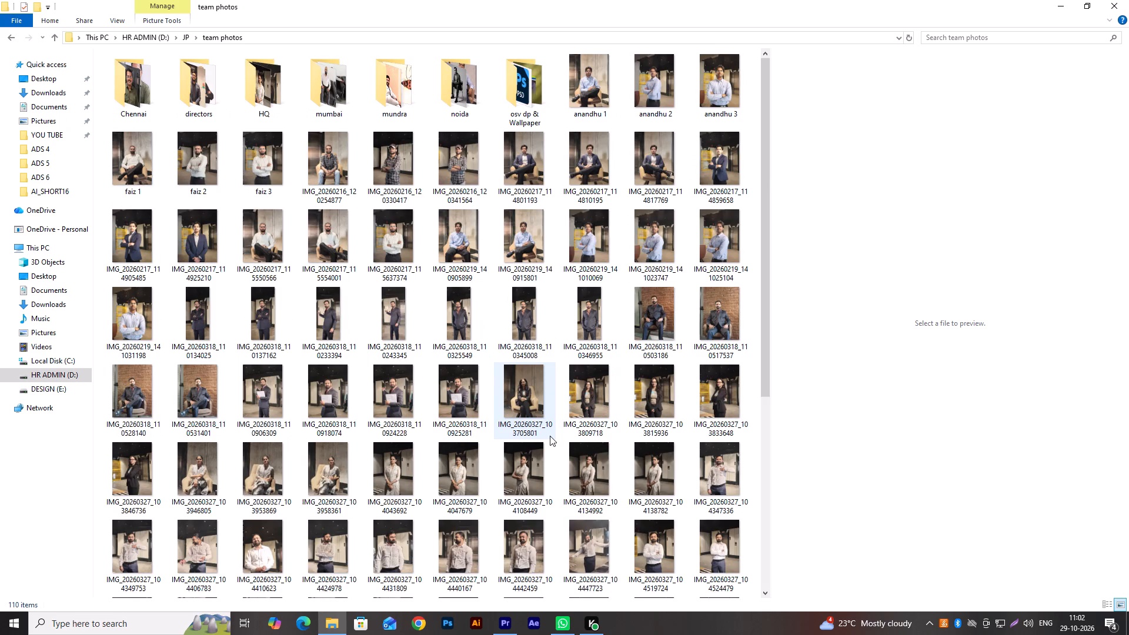
# Examine the portraits in the team photos folder, previewing several seated and standing shots, and return to the JP folder.
pyautogui.scroll(-2, 550, 436)
pyautogui.scroll(1, 550, 436)
pyautogui.scroll(-1, 550, 436)
pyautogui.scroll(1, 550, 436)
pyautogui.scroll(-9, 550, 436)
pyautogui.scroll(1, 554, 432)
pyautogui.scroll(-8, 554, 432)
pyautogui.click(751, 385)
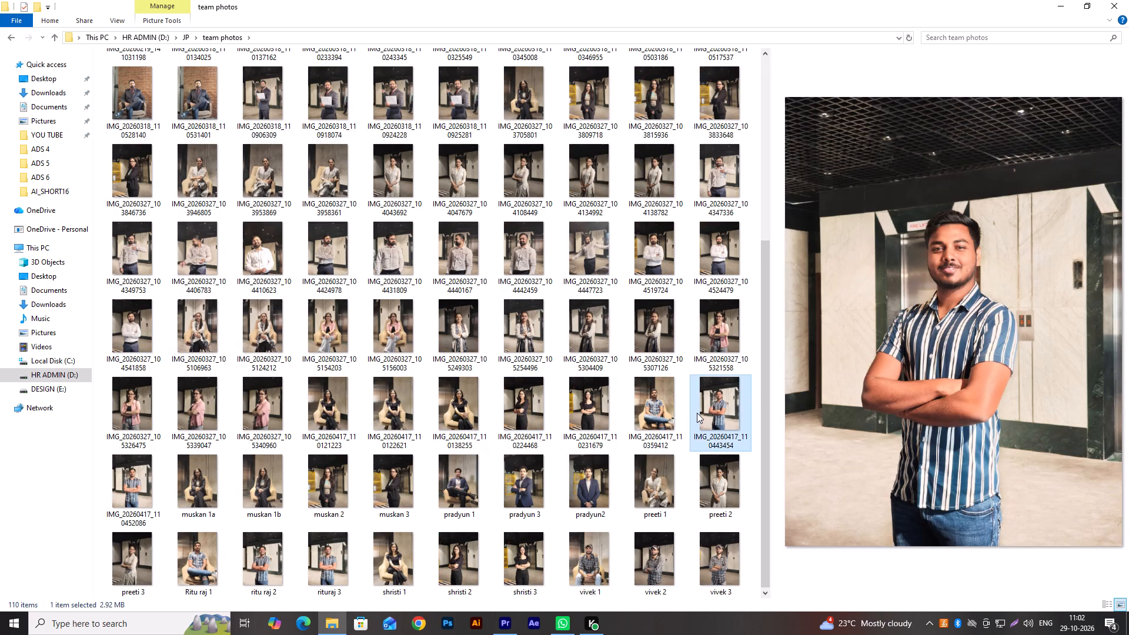
pyautogui.click(696, 410)
pyautogui.click(673, 408)
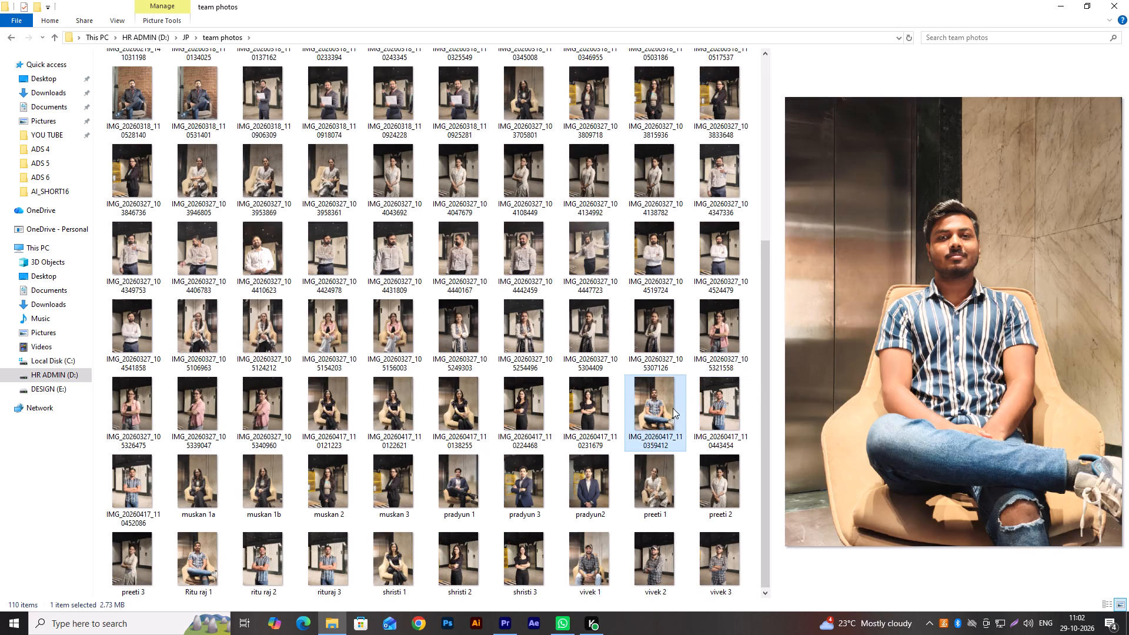
pyautogui.click(705, 415)
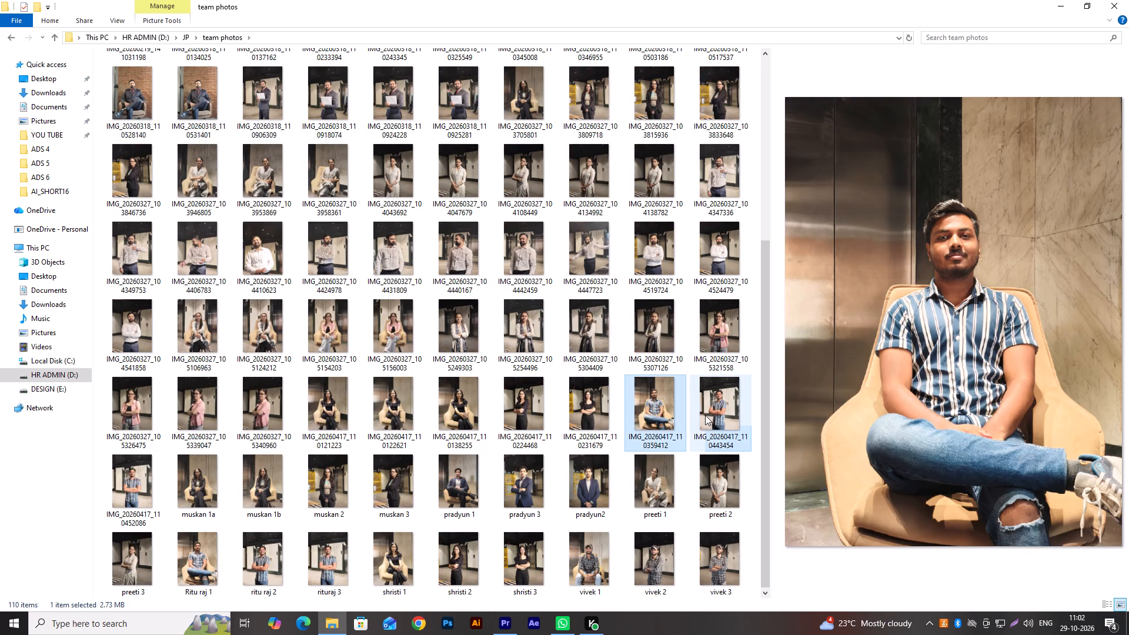
pyautogui.scroll(-7, 705, 415)
pyautogui.scroll(-2, 558, 457)
pyautogui.click(271, 562)
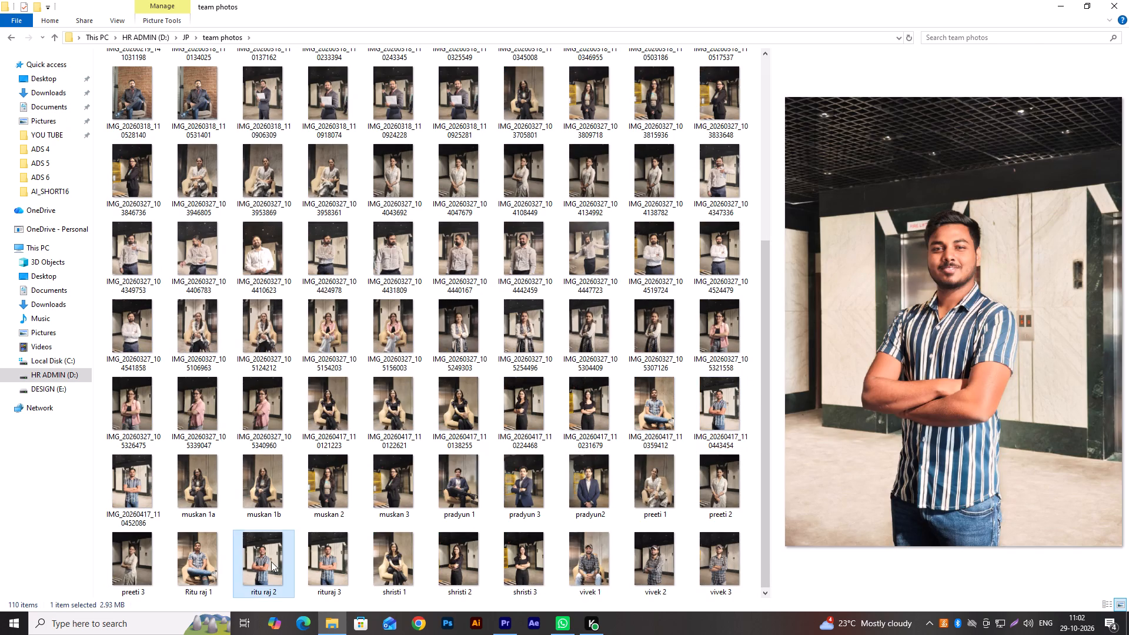
pyautogui.click(298, 564)
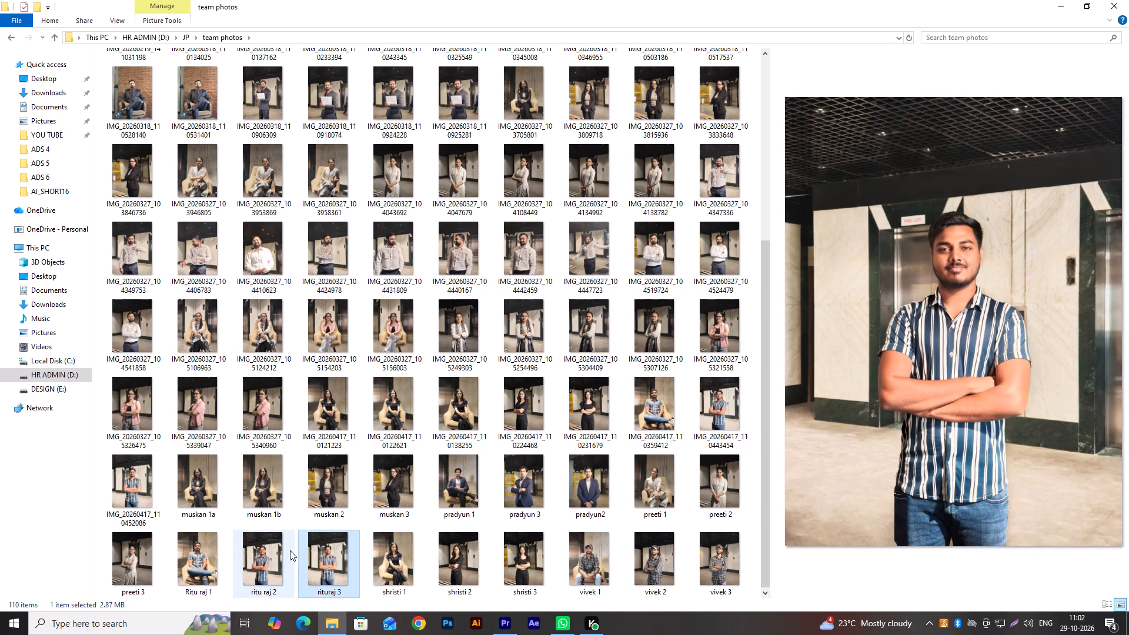
pyautogui.scroll(6, 321, 475)
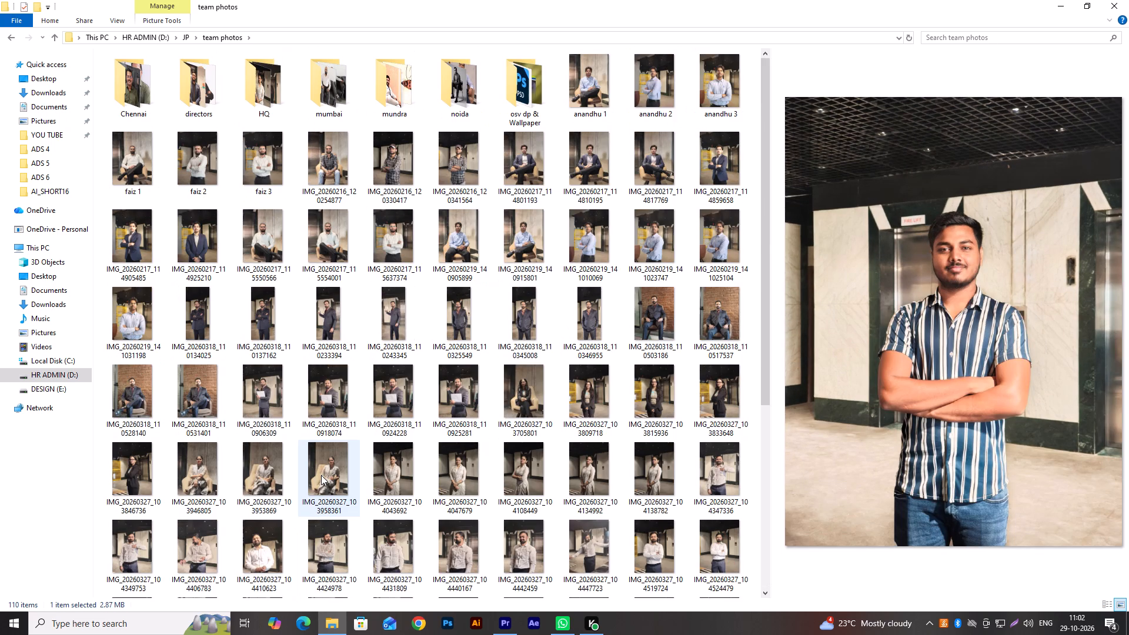
pyautogui.scroll(2, 321, 475)
pyautogui.click(394, 366)
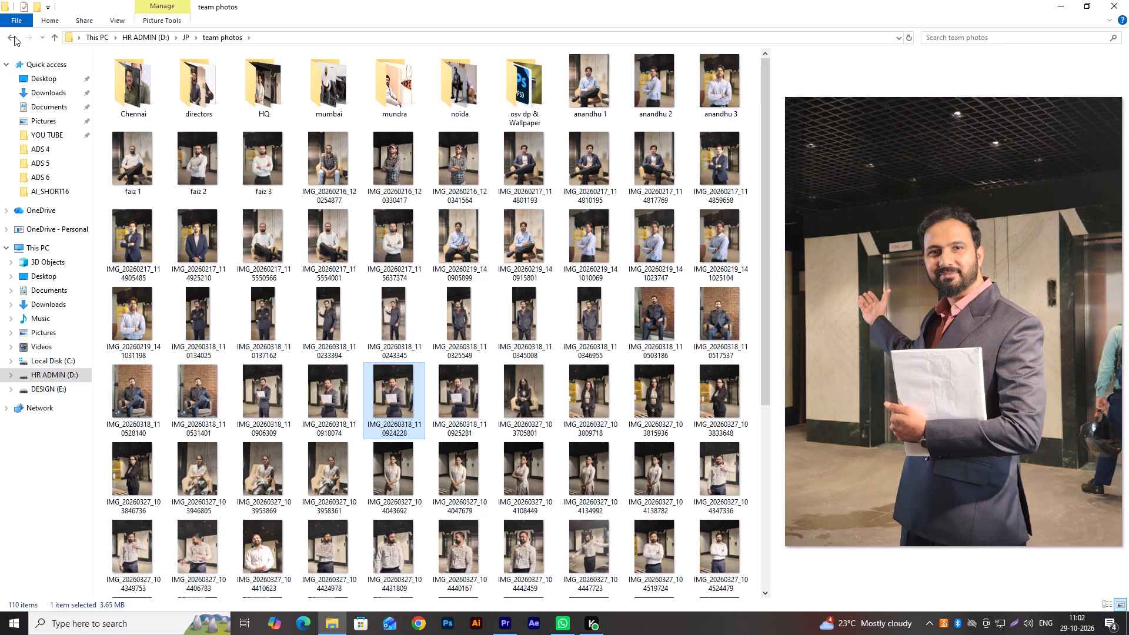
pyautogui.click(14, 35)
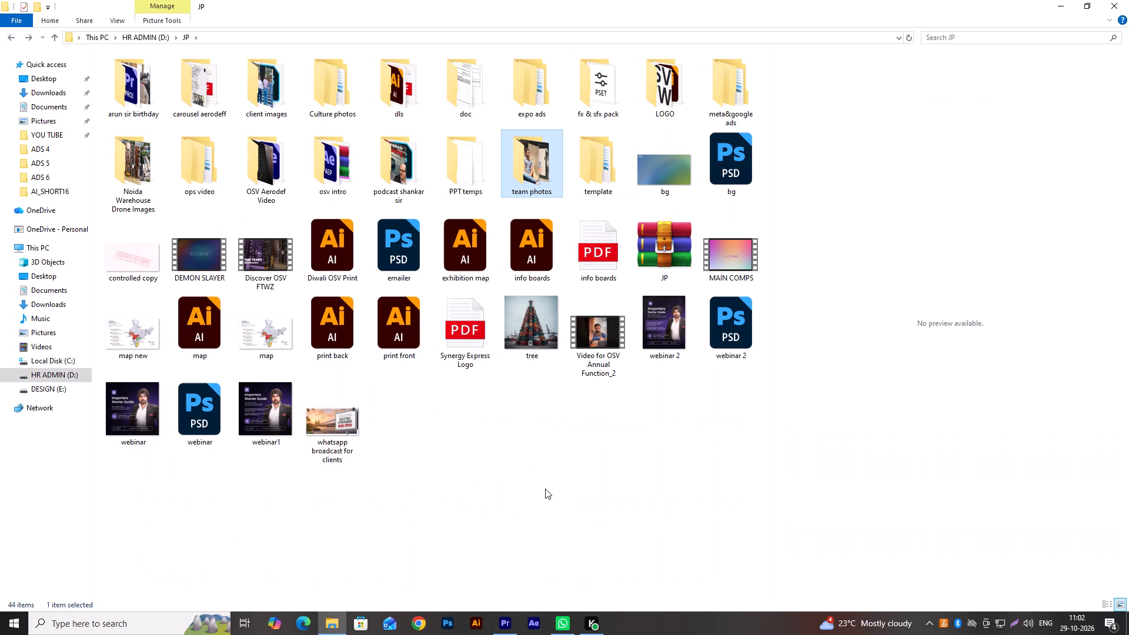
# Switch to Adobe Premiere and play back the ADS 6 sequence's OSV FTWZ title section, stopping just before the "comes" caption.
pyautogui.click(502, 634)
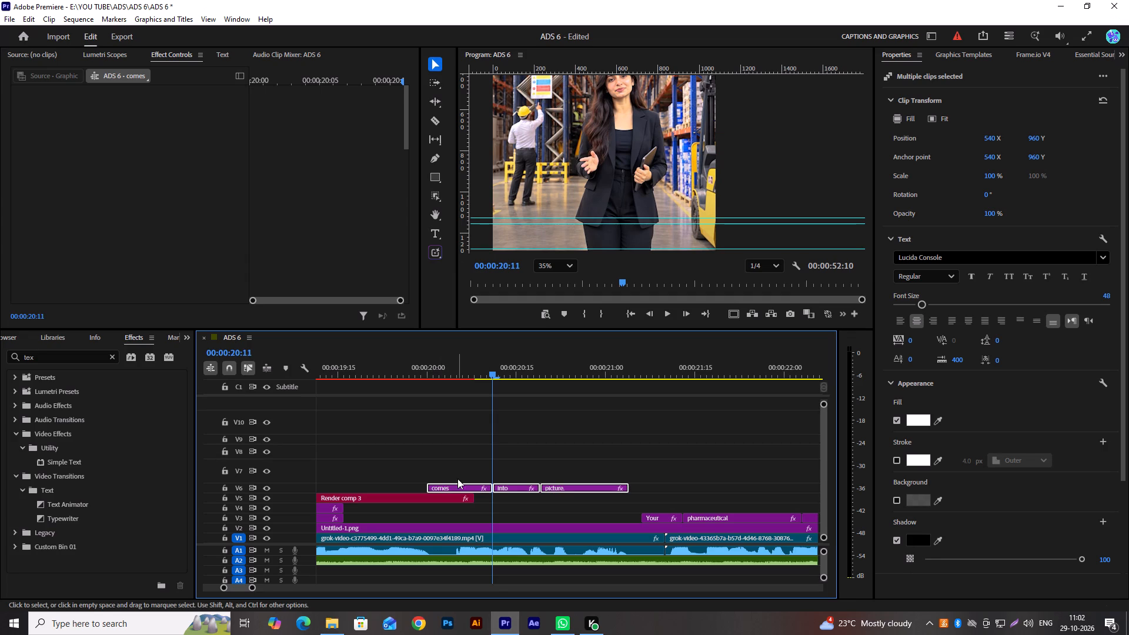
pyautogui.scroll(11, 504, 454)
pyautogui.keyDown('alt'); pyautogui.scroll(-2, 504, 454); pyautogui.keyUp('alt')
pyautogui.keyDown('alt'); pyautogui.scroll(1, 504, 454); pyautogui.keyUp('alt')
pyautogui.keyDown('alt'); pyautogui.scroll(-5, 504, 454); pyautogui.keyUp('alt')
pyautogui.scroll(8, 504, 454)
pyautogui.keyDown('alt'); pyautogui.scroll(-5, 504, 454); pyautogui.keyUp('alt')
pyautogui.keyDown('alt'); pyautogui.scroll(5, 504, 454); pyautogui.keyUp('alt')
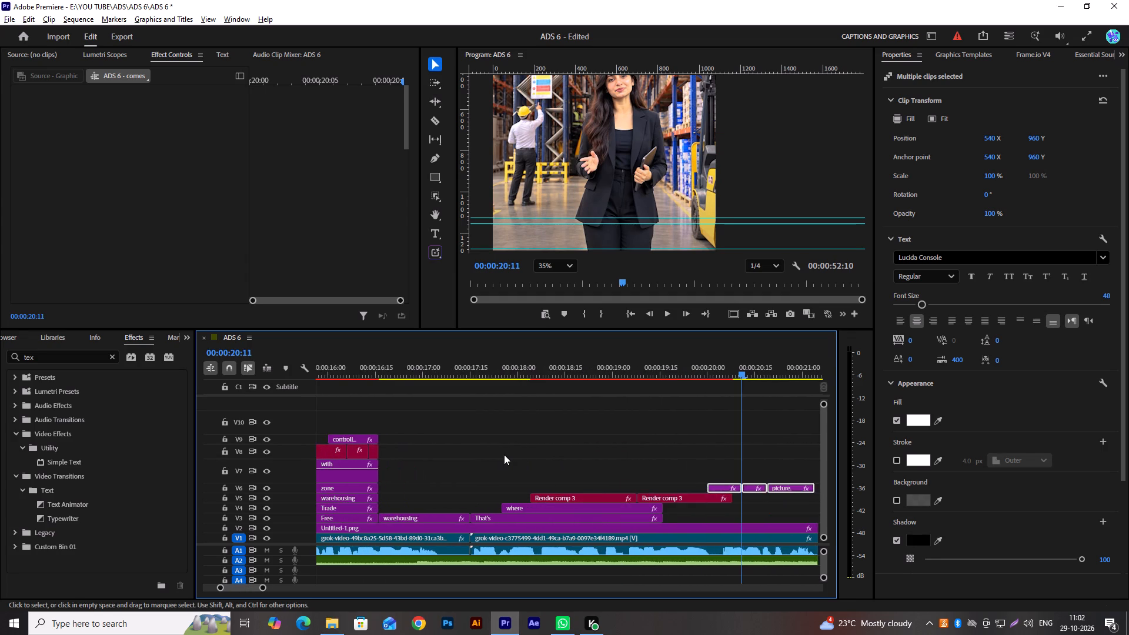
pyautogui.scroll(-7, 527, 446)
pyautogui.scroll(3, 527, 446)
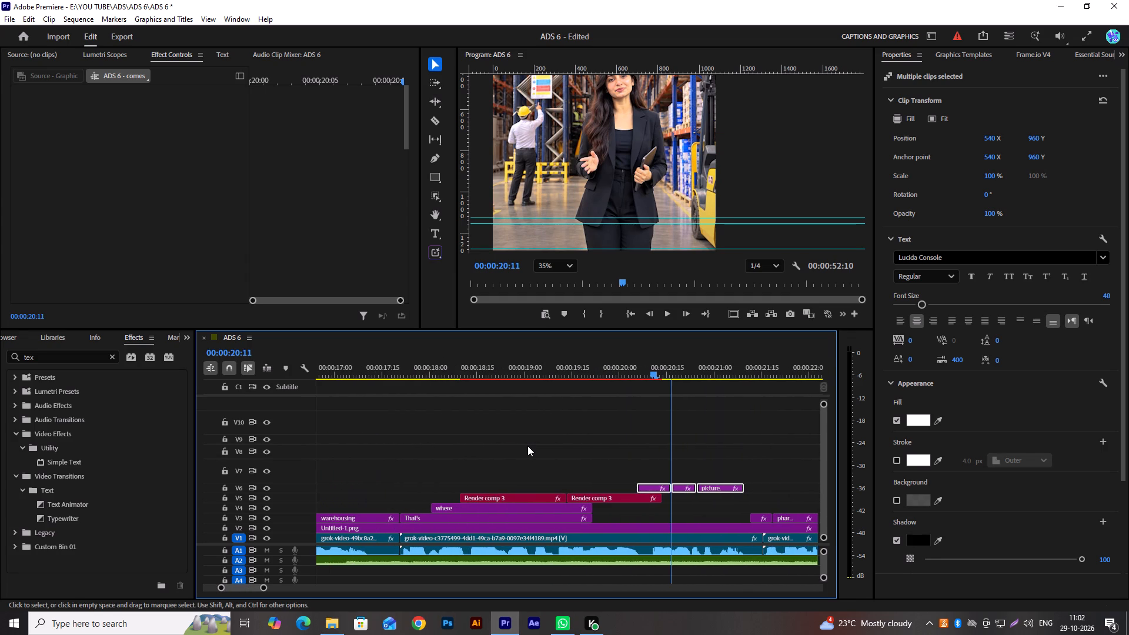
pyautogui.moveTo(508, 379); pyautogui.dragTo(501, 379)
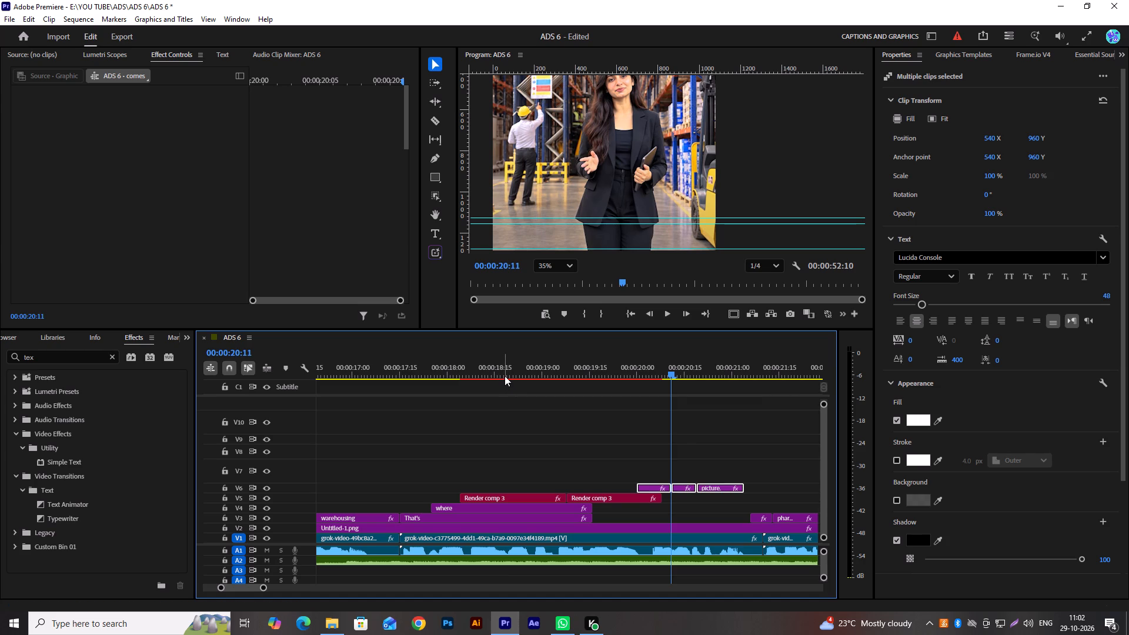
pyautogui.moveTo(505, 376); pyautogui.dragTo(563, 378)
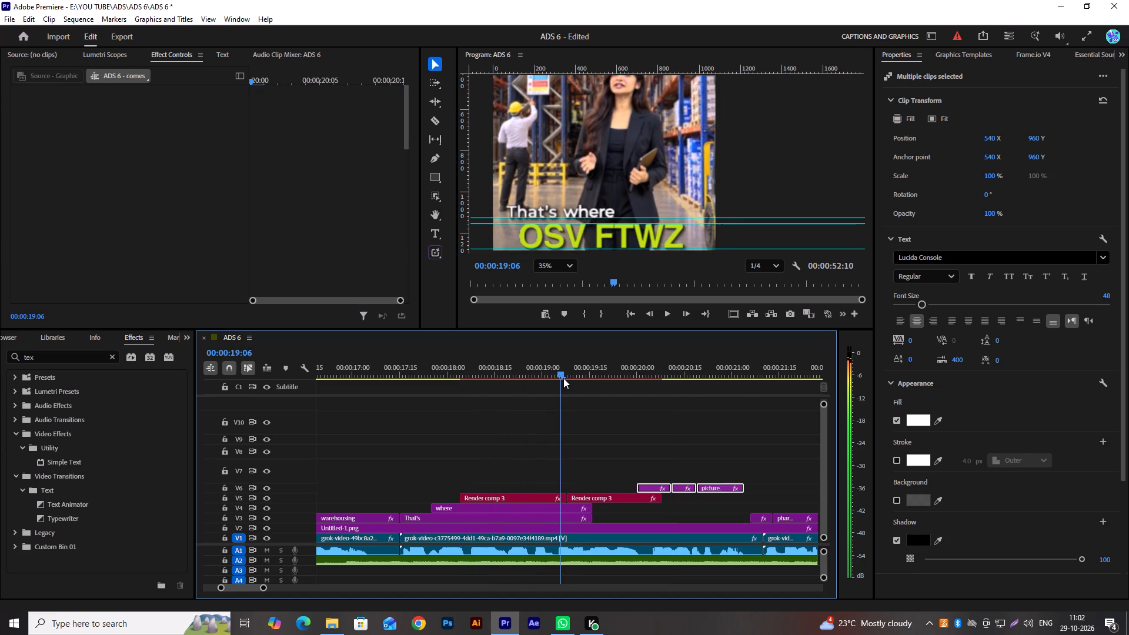
pyautogui.moveTo(563, 378); pyautogui.dragTo(577, 379)
pyautogui.press('space')
pyautogui.press('space')
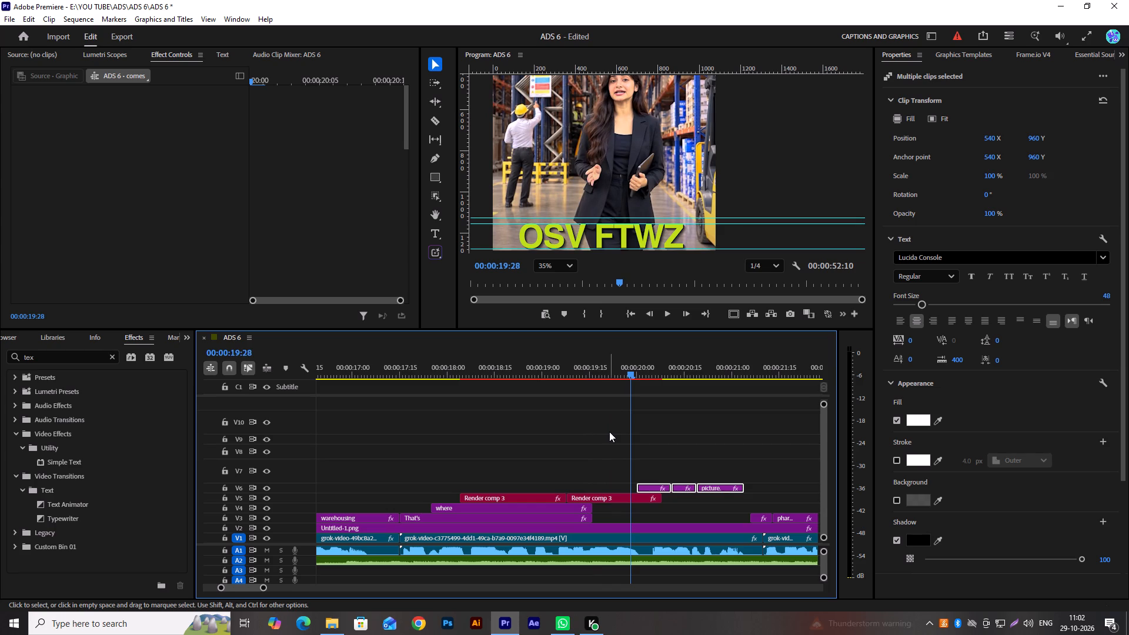
# Switch to Google Chrome with the personal profile, load YouTube and open an additional blank tab.
pyautogui.click(425, 624)
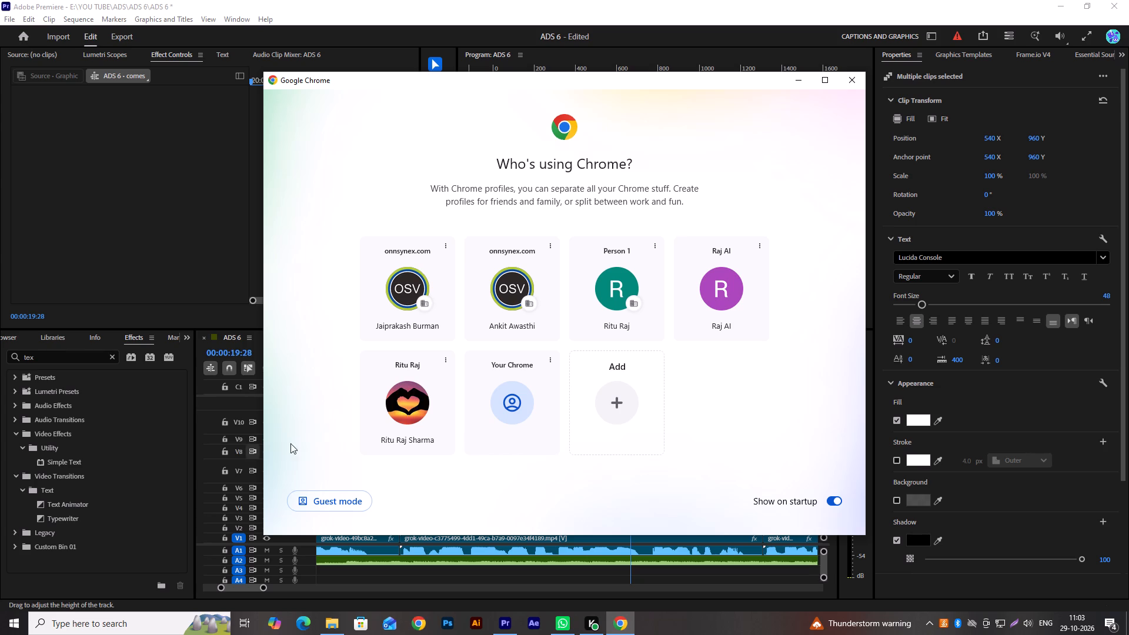
pyautogui.click(428, 430)
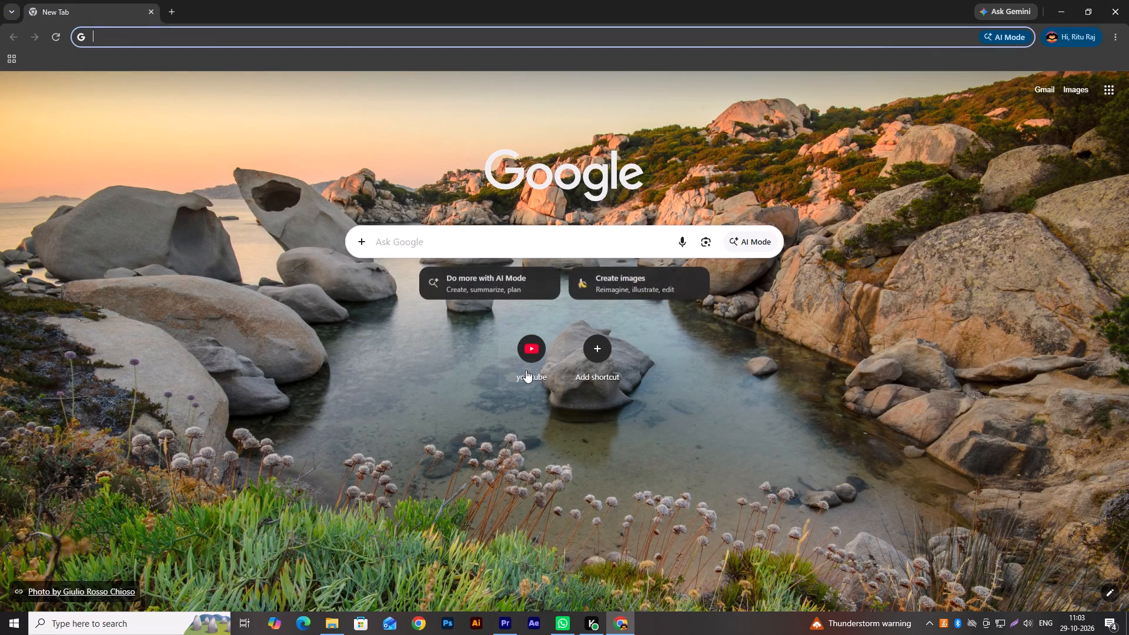
pyautogui.click(530, 352)
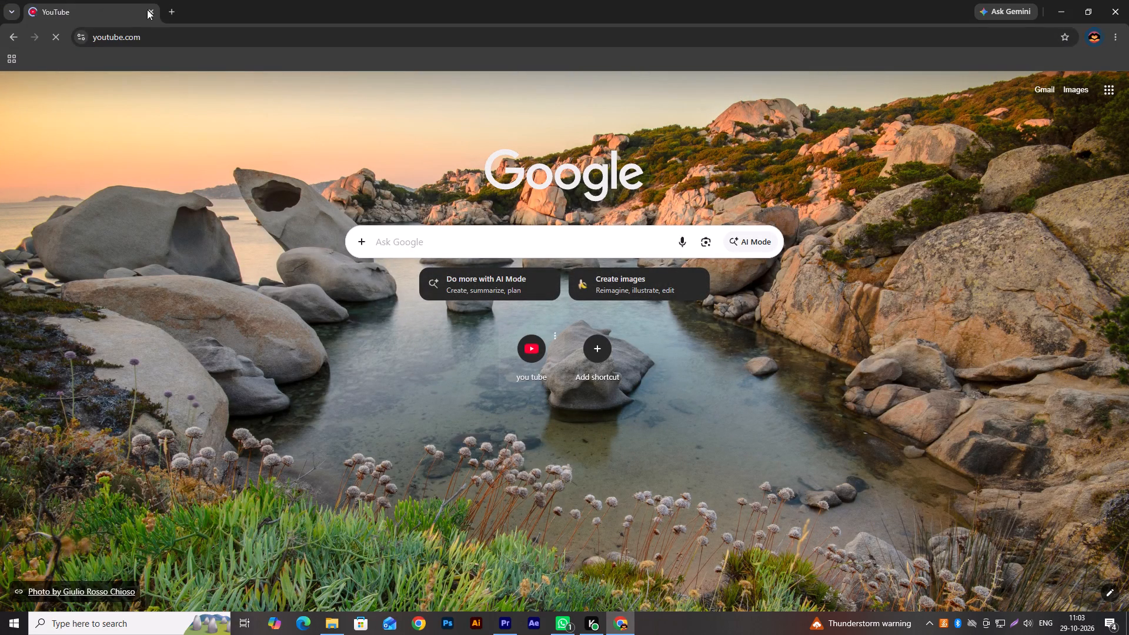
pyautogui.click(176, 11)
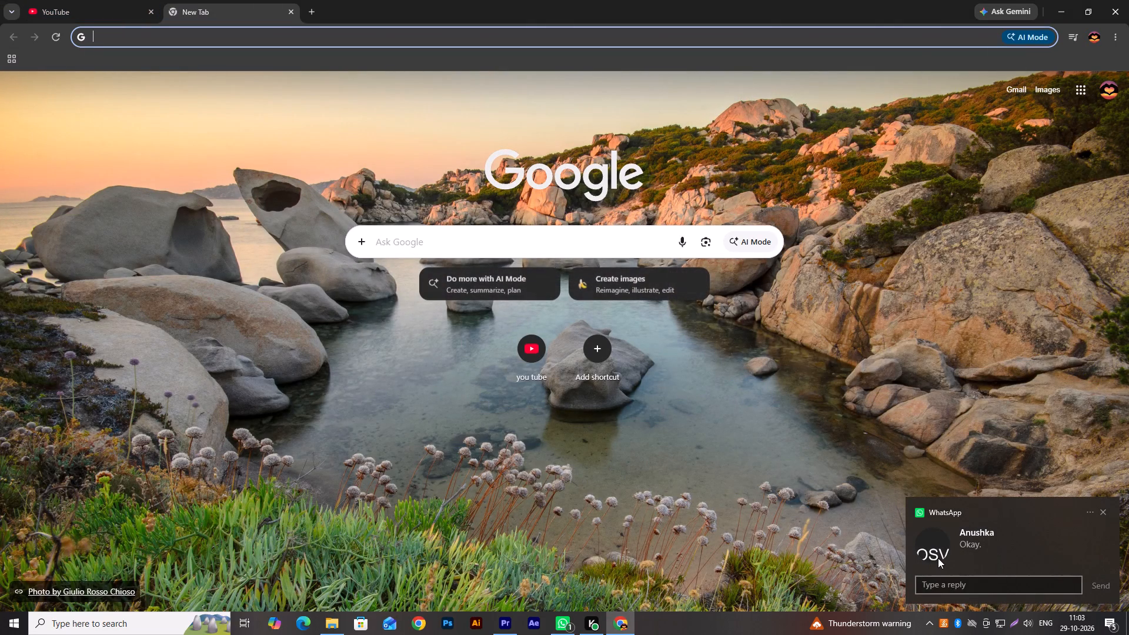
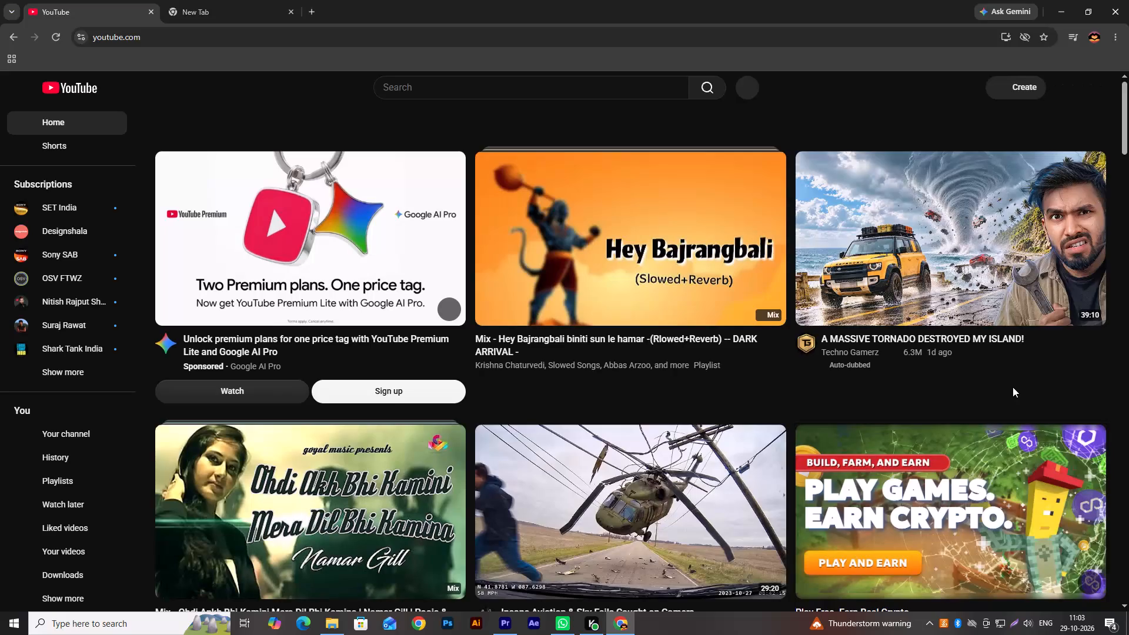
# Browse the YouTube home feed and open the slowed and reverb mix starting with "Hey Bajrangbali biniti sun le hamar".
pyautogui.scroll(-2, 1046, 395)
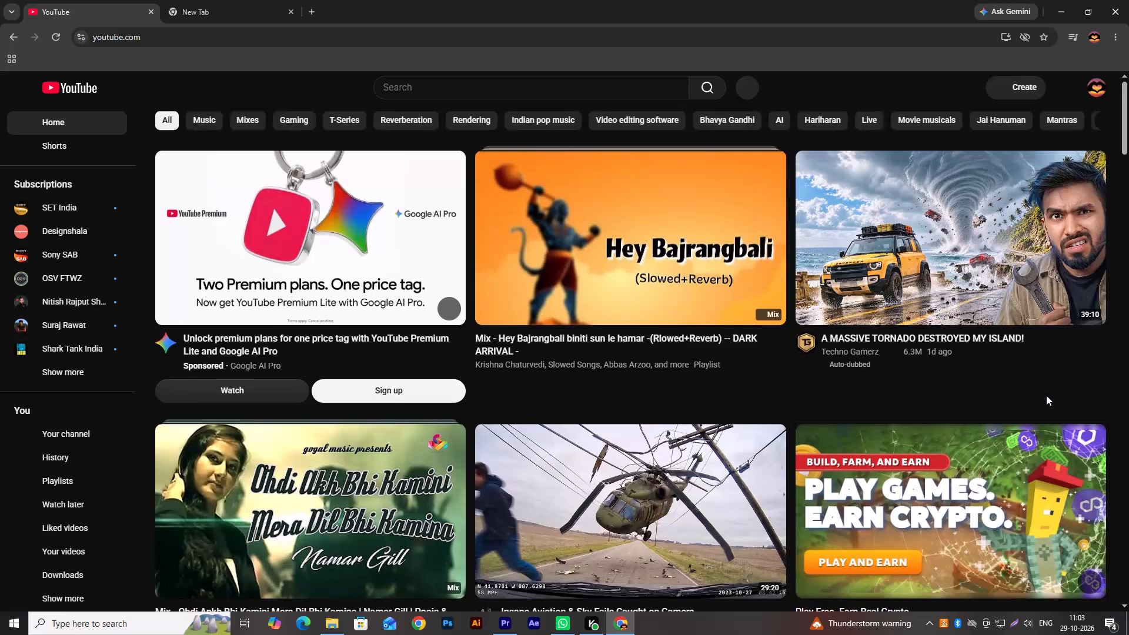
pyautogui.scroll(-4, 1046, 395)
pyautogui.scroll(2, 1046, 395)
pyautogui.scroll(-1, 1046, 395)
pyautogui.scroll(2, 1046, 395)
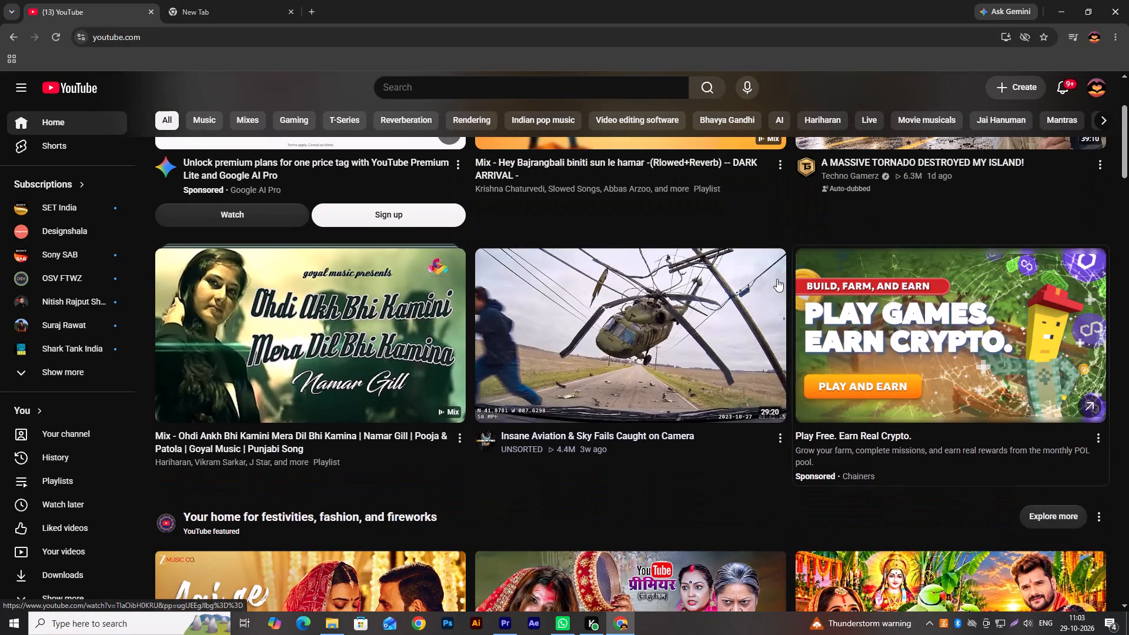
pyautogui.scroll(-5, 681, 178)
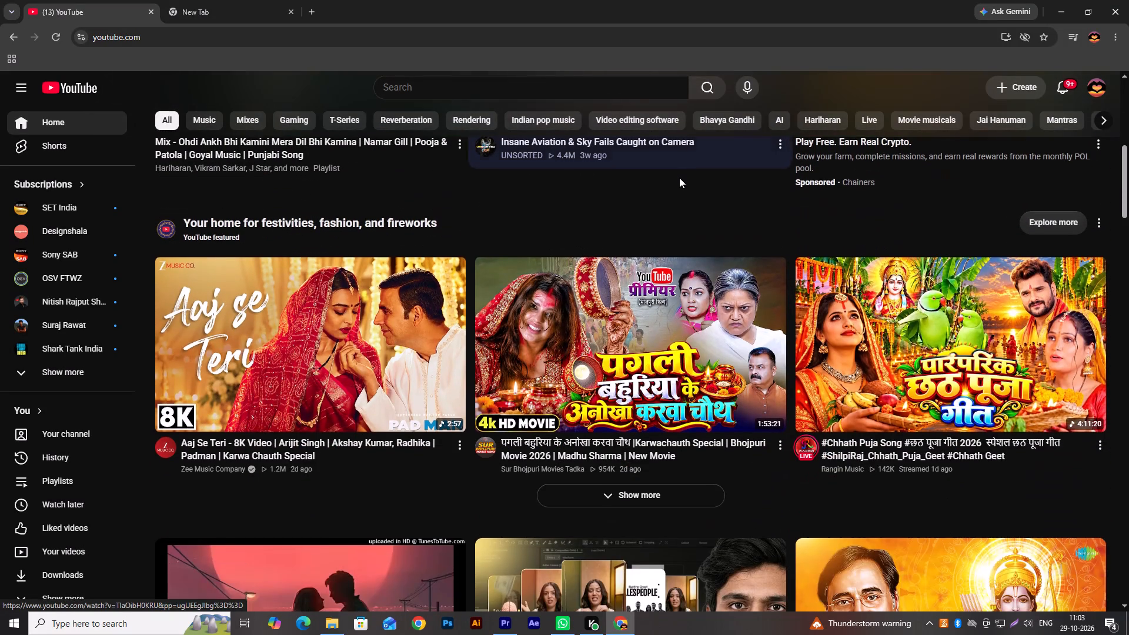
pyautogui.scroll(-1, 679, 178)
pyautogui.scroll(3, 679, 178)
pyautogui.scroll(-1, 679, 178)
pyautogui.scroll(2, 679, 178)
pyautogui.scroll(-1, 679, 178)
pyautogui.scroll(1, 676, 184)
pyautogui.scroll(-4, 671, 193)
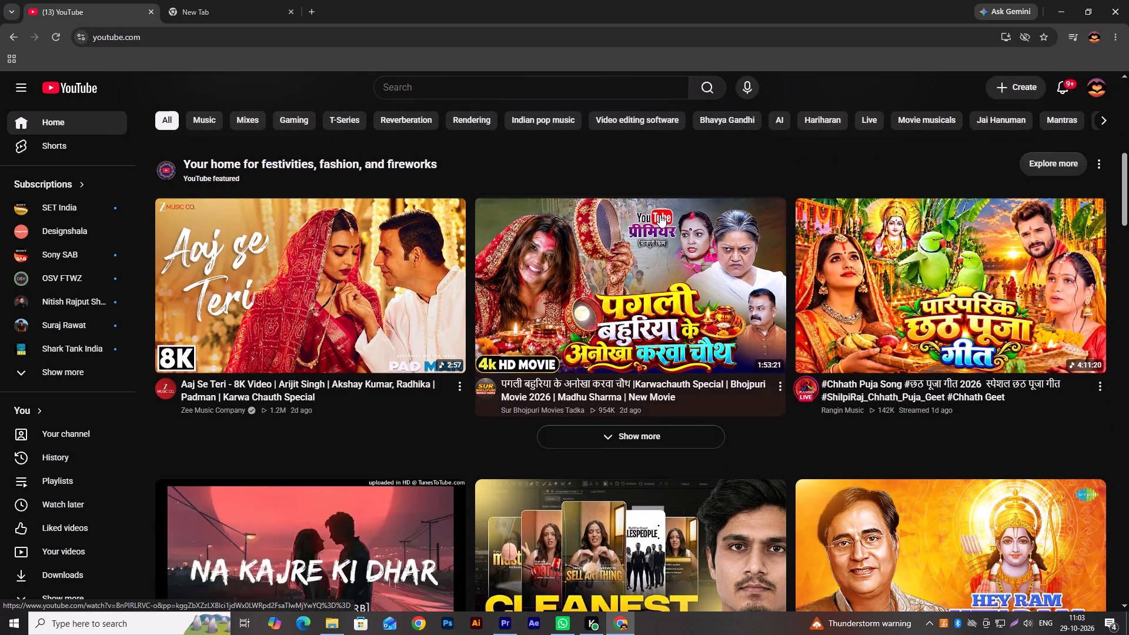
pyautogui.scroll(-3, 660, 215)
pyautogui.scroll(1, 660, 215)
pyautogui.scroll(-7, 660, 215)
pyautogui.scroll(8, 660, 250)
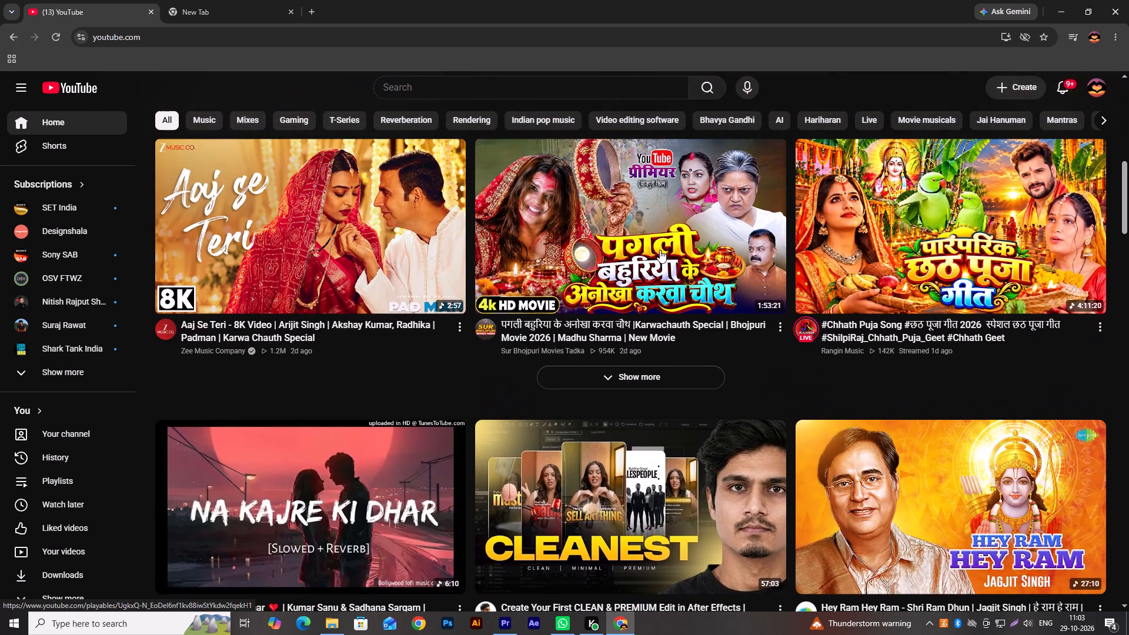
pyautogui.scroll(-8, 660, 250)
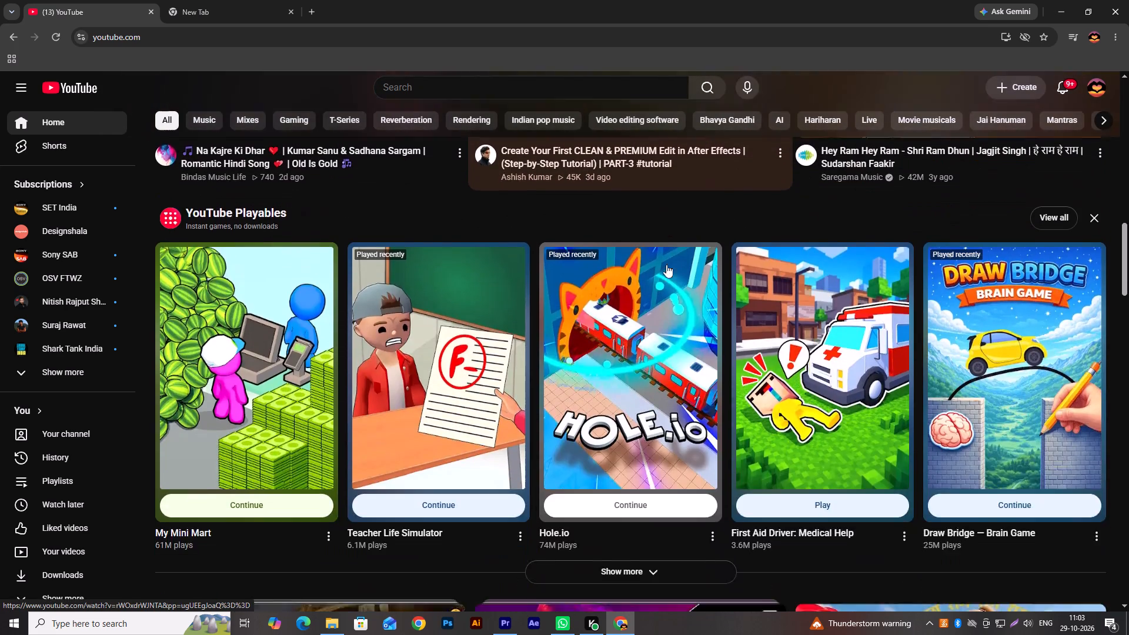
pyautogui.scroll(6, 666, 265)
pyautogui.scroll(-1, 666, 265)
pyautogui.scroll(1, 666, 265)
pyautogui.scroll(-1, 666, 265)
pyautogui.scroll(1, 666, 265)
pyautogui.scroll(-1, 666, 265)
pyautogui.scroll(17, 666, 265)
pyautogui.click(666, 265)
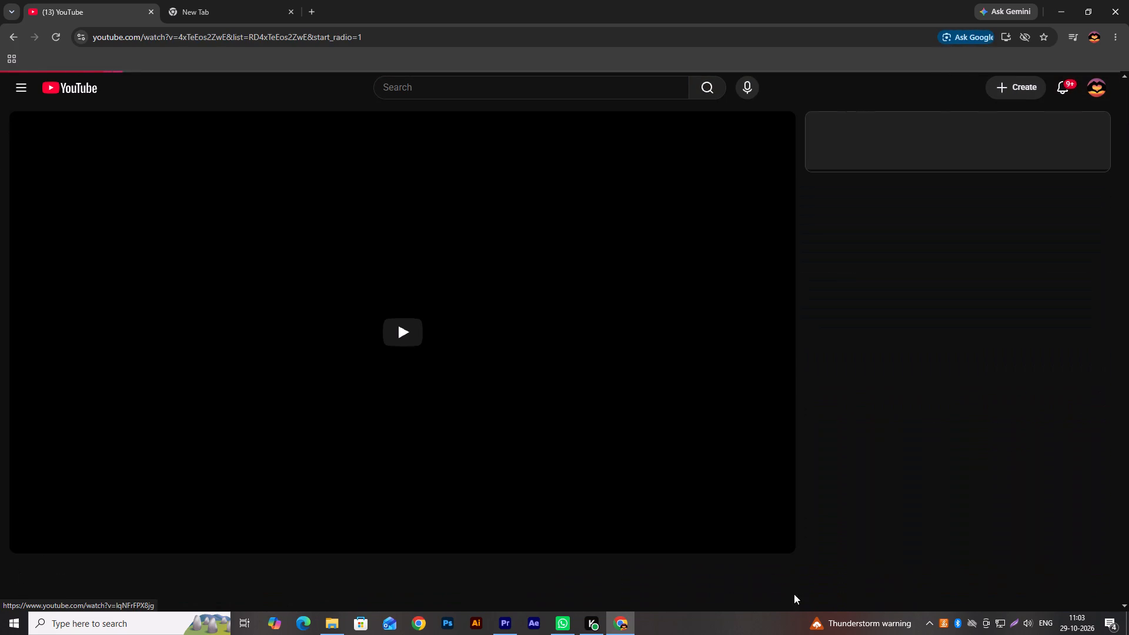
# Skip the ad before the "Hey Bajrangbali" song and lower the player's volume, keeping the music playing.
pyautogui.click(513, 620)
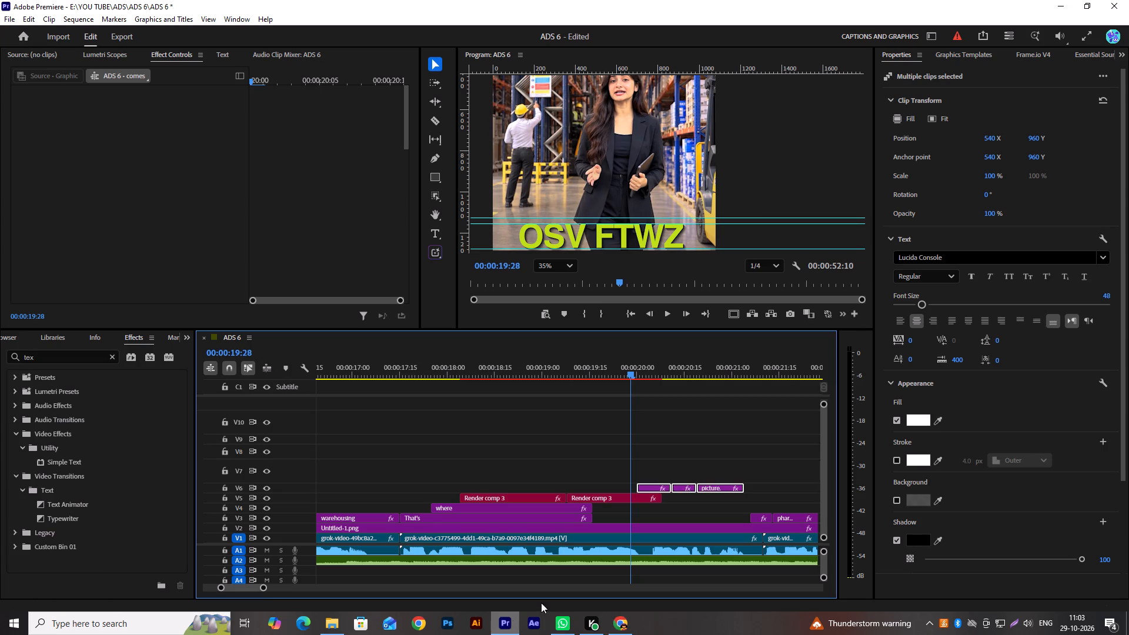
pyautogui.click(617, 634)
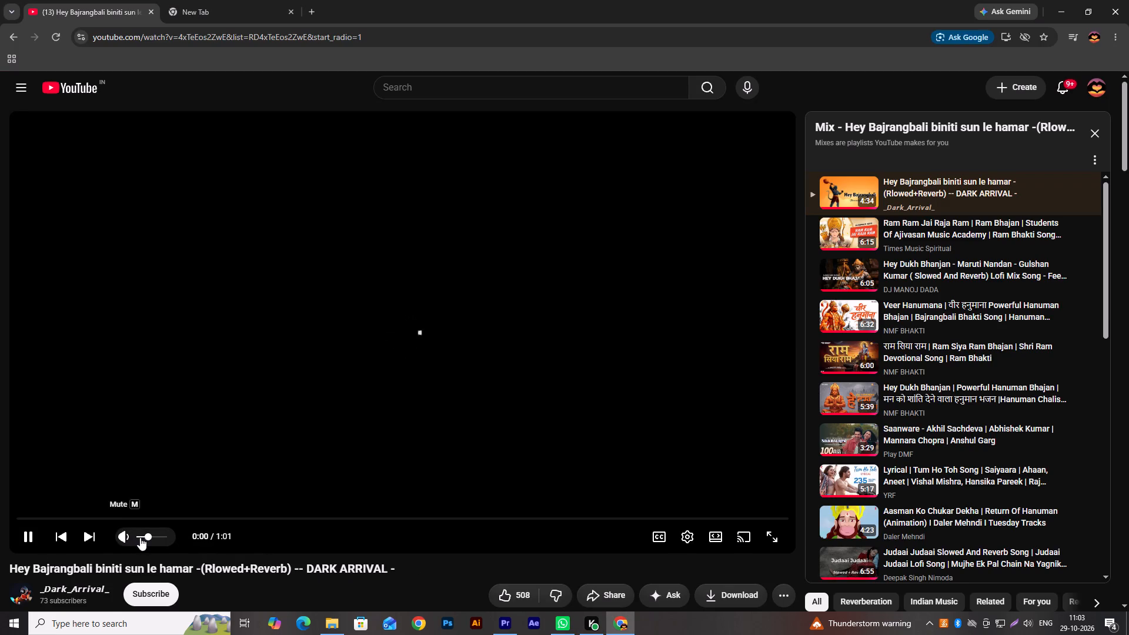
pyautogui.click(143, 537)
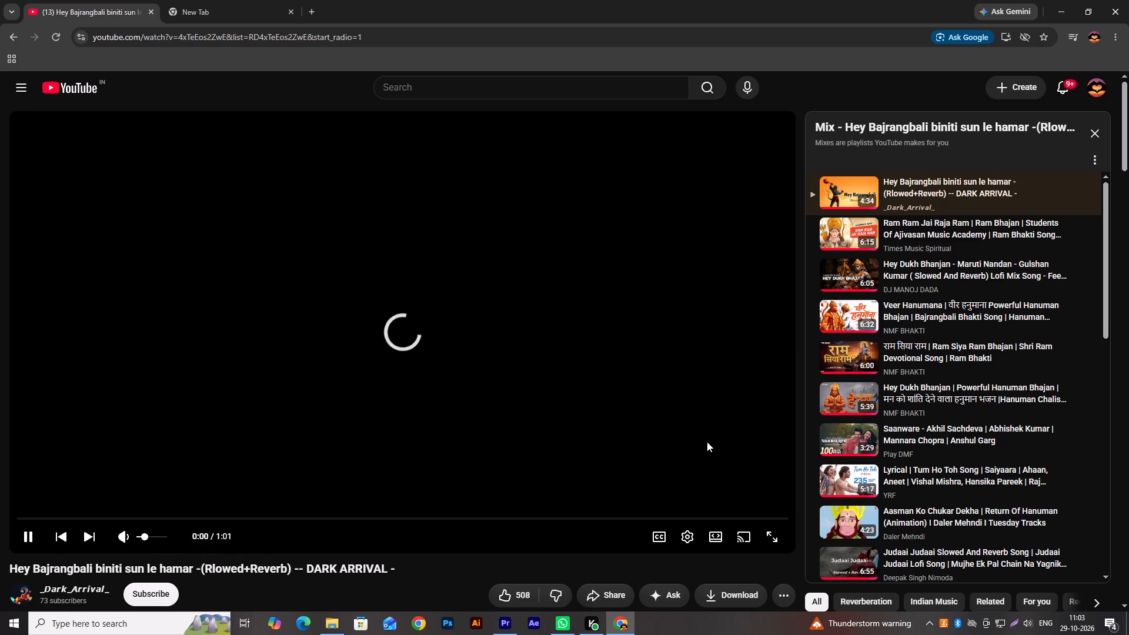
pyautogui.scroll(-7, 737, 469)
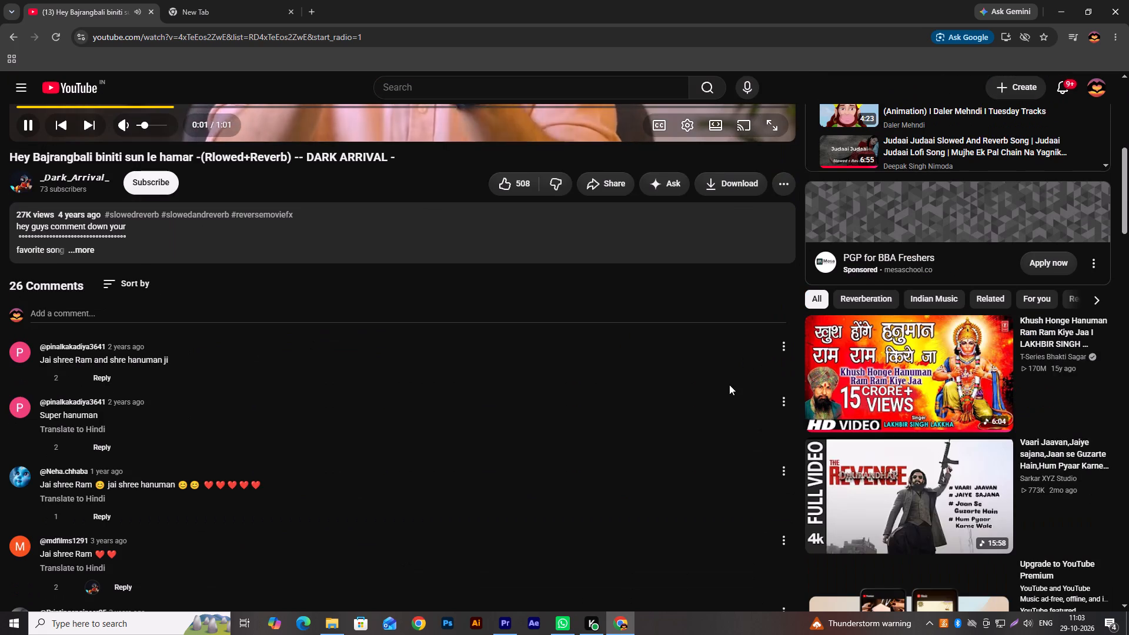
pyautogui.scroll(1, 717, 387)
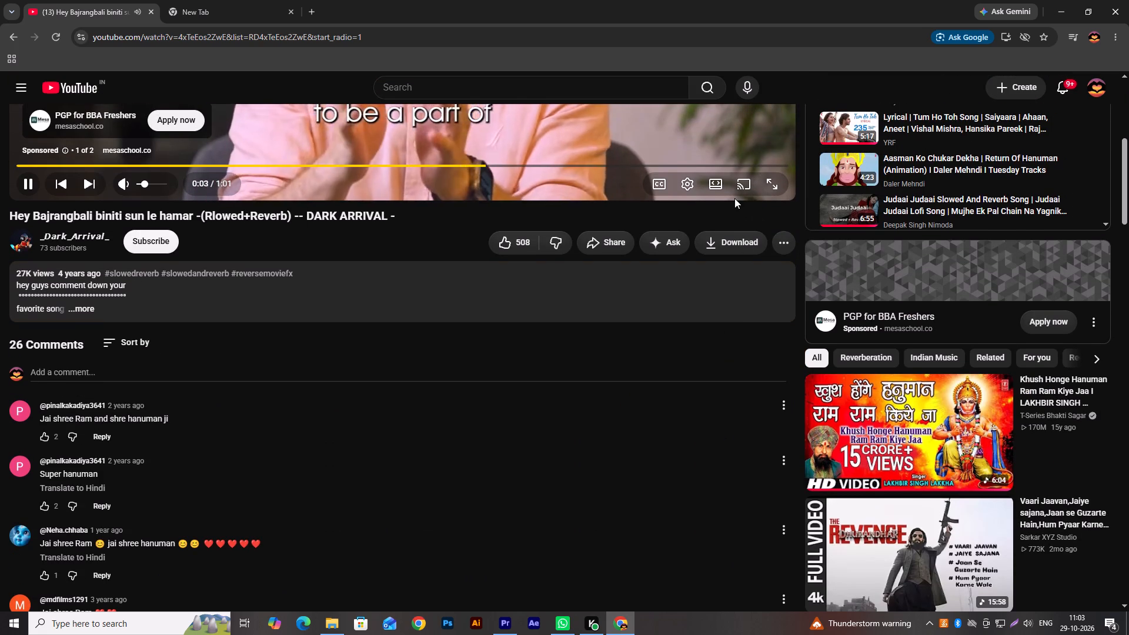
pyautogui.click(765, 143)
pyautogui.scroll(-1, 698, 361)
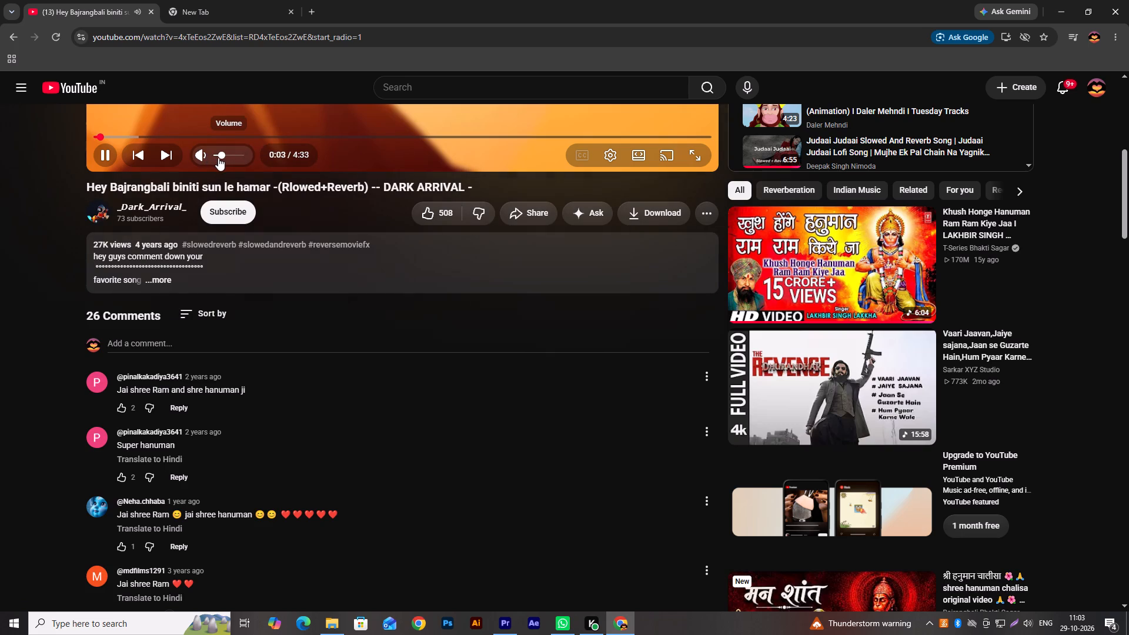
pyautogui.click(219, 158)
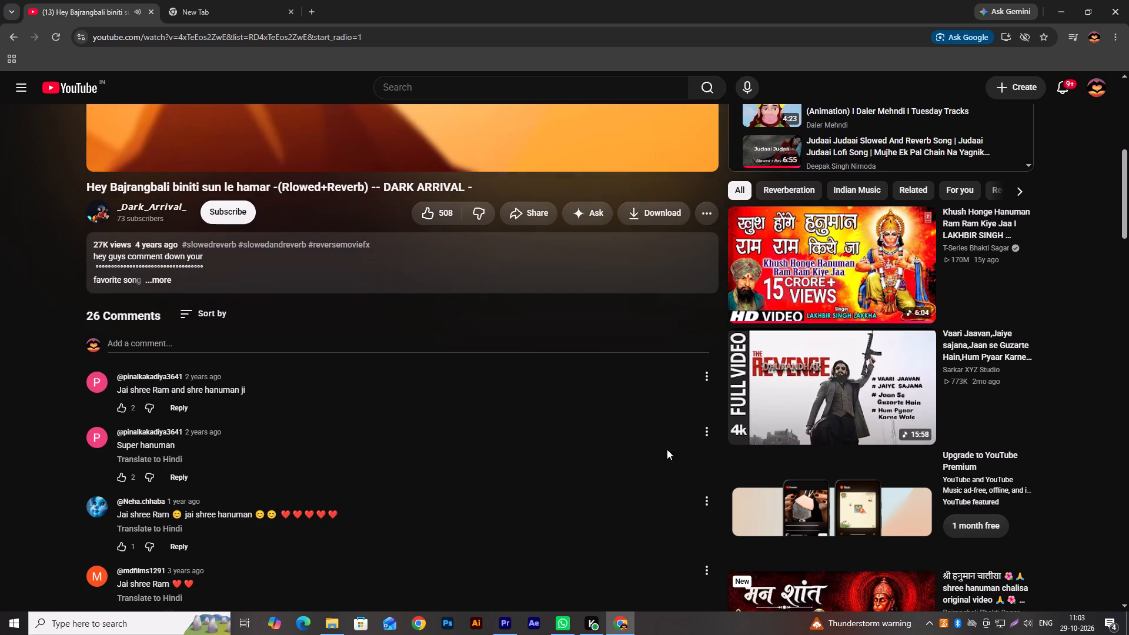
pyautogui.scroll(-1, 661, 439)
# Switch to Adobe Premiere and replay the OSV FTWZ title section, stopping on the "comes" caption at 00:00:20:03.
pyautogui.click(502, 620)
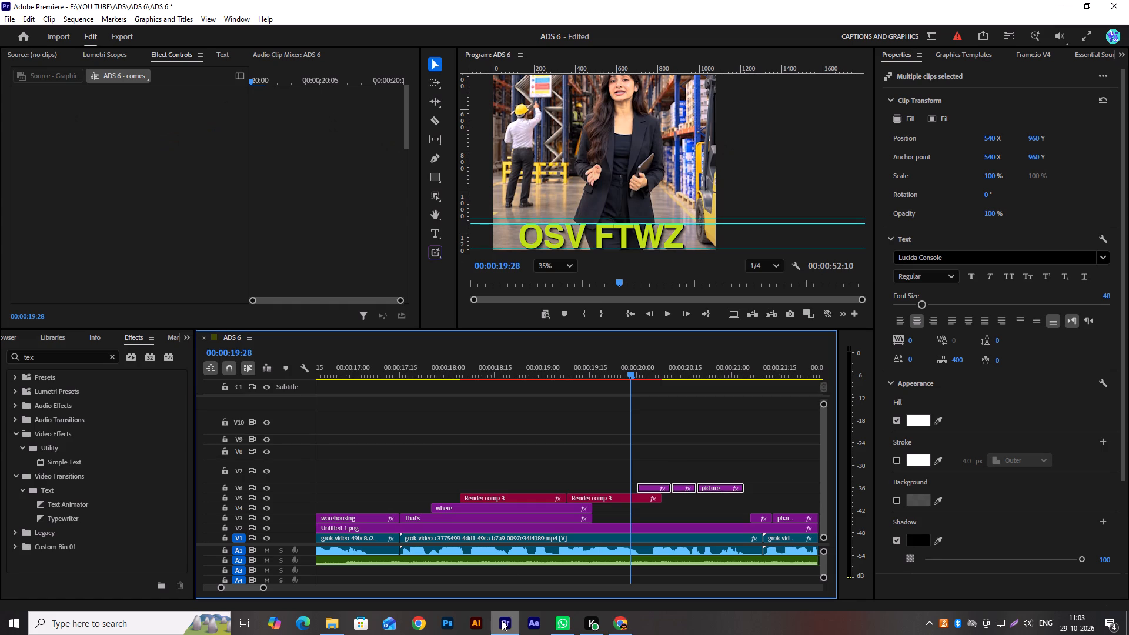
pyautogui.press('space')
pyautogui.scroll(-3, 536, 463)
pyautogui.press('space')
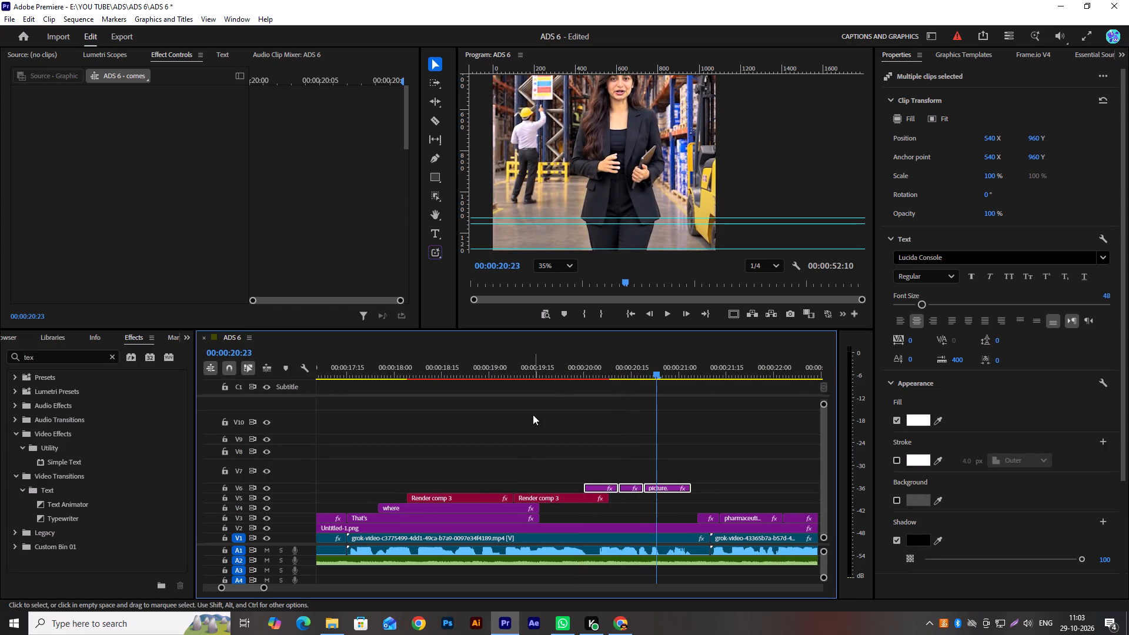
pyautogui.click(556, 375)
pyautogui.press('space')
pyautogui.press('space')
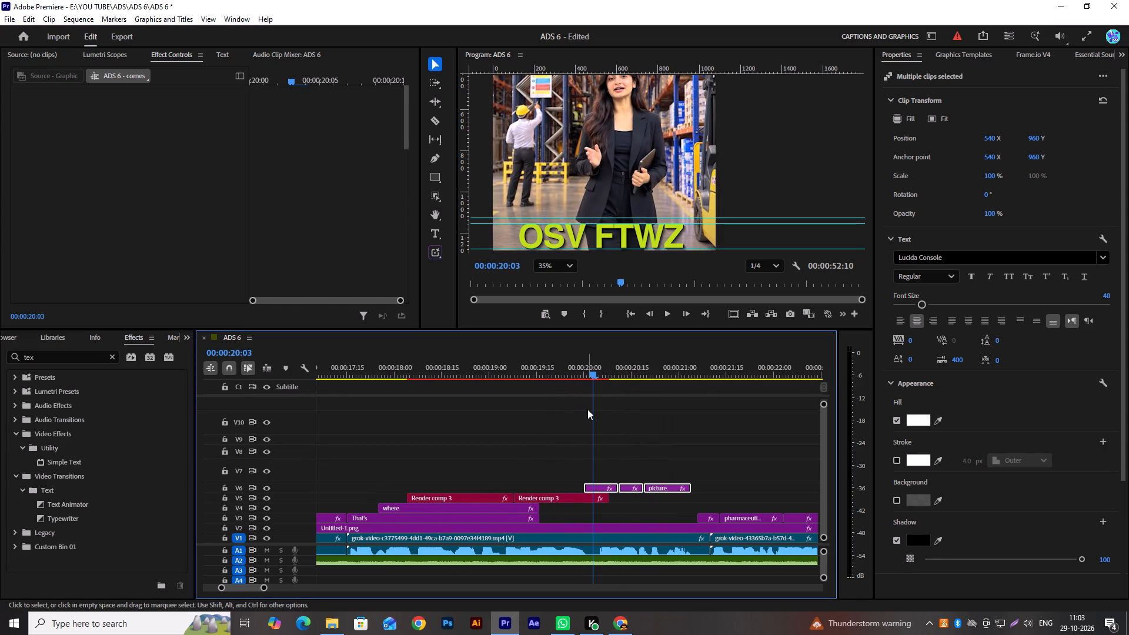
# Set the Program monitor zoom to Fit.
pyautogui.scroll(-2, 616, 425)
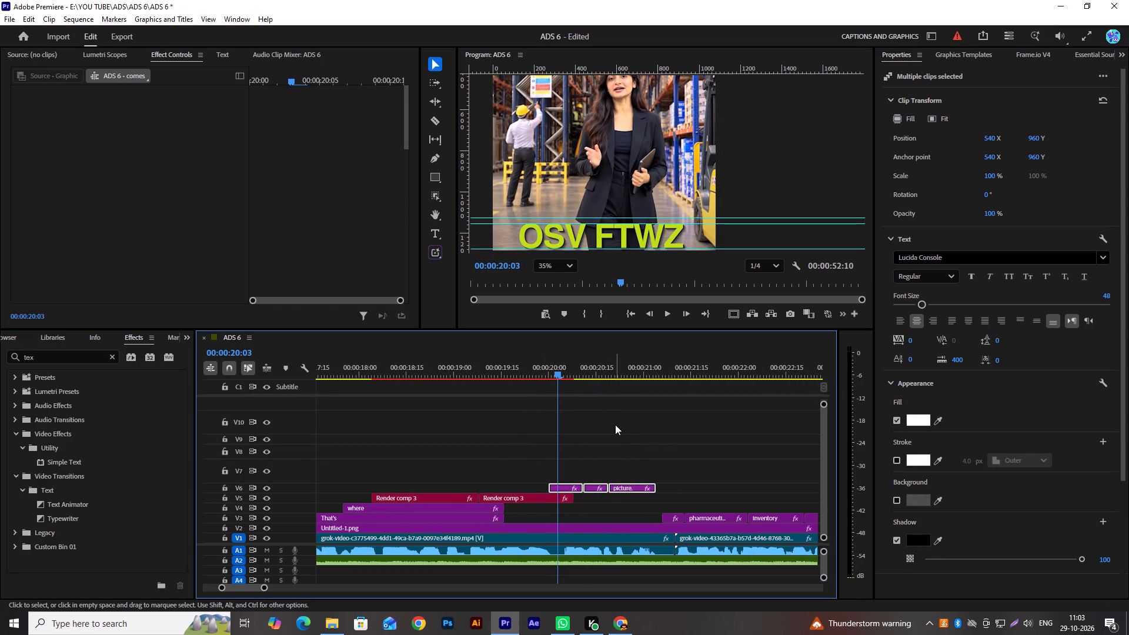
pyautogui.click(550, 266)
pyautogui.click(559, 285)
# Select the end edges of the "That's" and "where" captions together and extend both to the end of the "picture." caption.
pyautogui.scroll(-2, 614, 454)
pyautogui.keyDown('alt'); pyautogui.scroll(2, 555, 442); pyautogui.keyUp('alt')
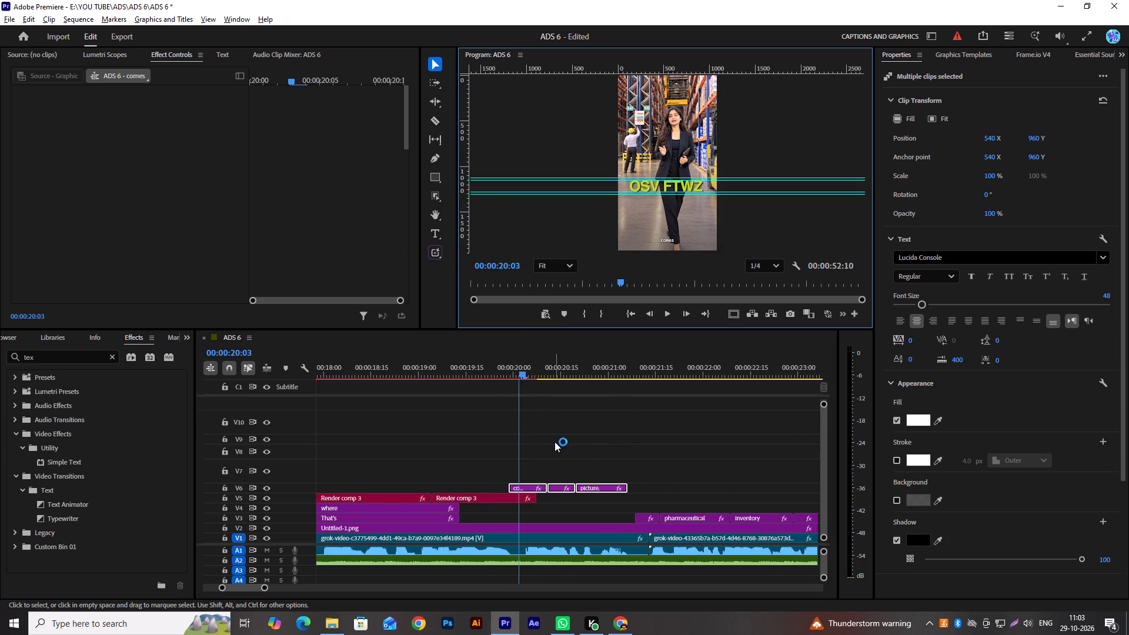
pyautogui.keyDown('alt'); pyautogui.scroll(6, 555, 442); pyautogui.keyUp('alt')
pyautogui.keyDown('alt'); pyautogui.scroll(-5, 496, 454); pyautogui.keyUp('alt')
pyautogui.keyDown('alt'); pyautogui.scroll(-4, 431, 459); pyautogui.keyUp('alt')
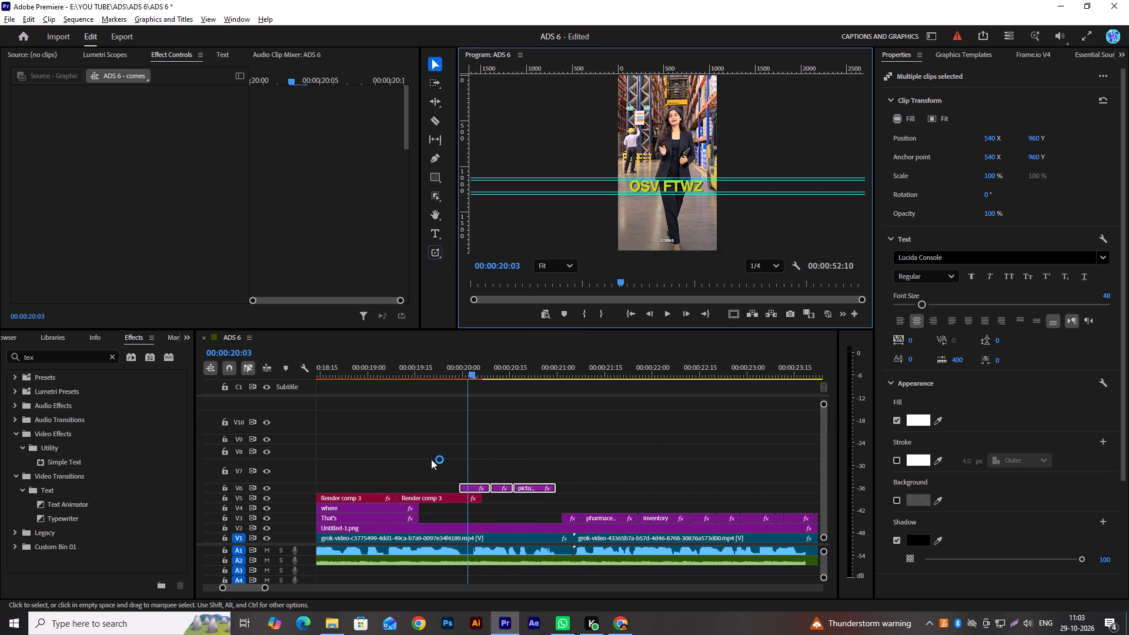
pyautogui.keyDown('alt'); pyautogui.scroll(13, 431, 459); pyautogui.keyUp('alt')
pyautogui.keyDown('alt'); pyautogui.scroll(-5, 508, 416); pyautogui.keyUp('alt')
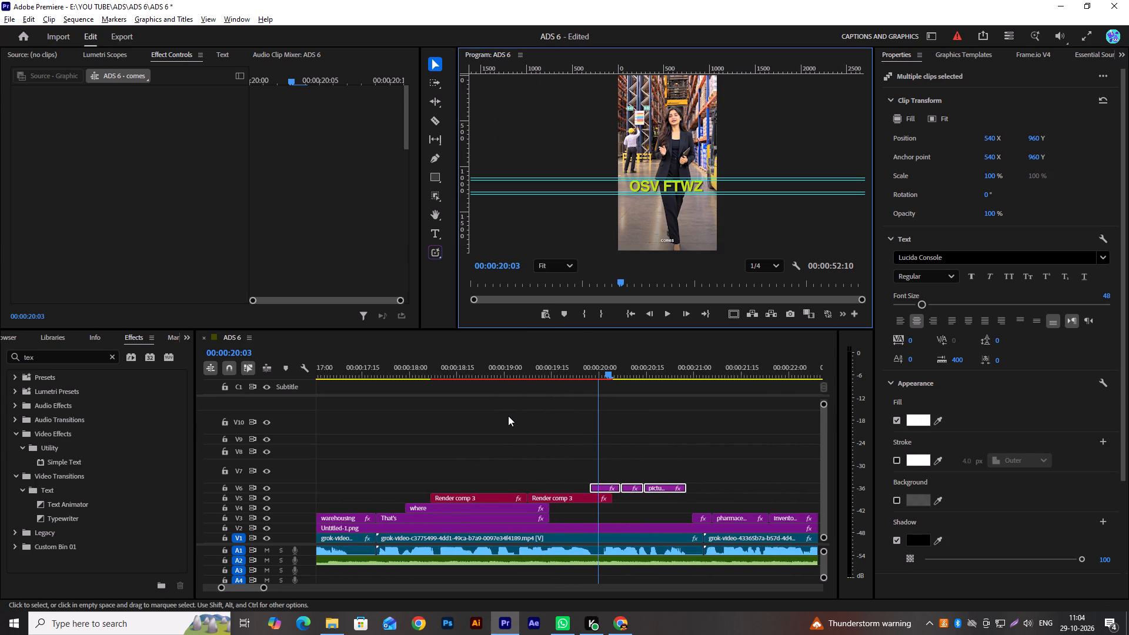
pyautogui.keyDown('alt'); pyautogui.scroll(-6, 508, 416); pyautogui.keyUp('alt')
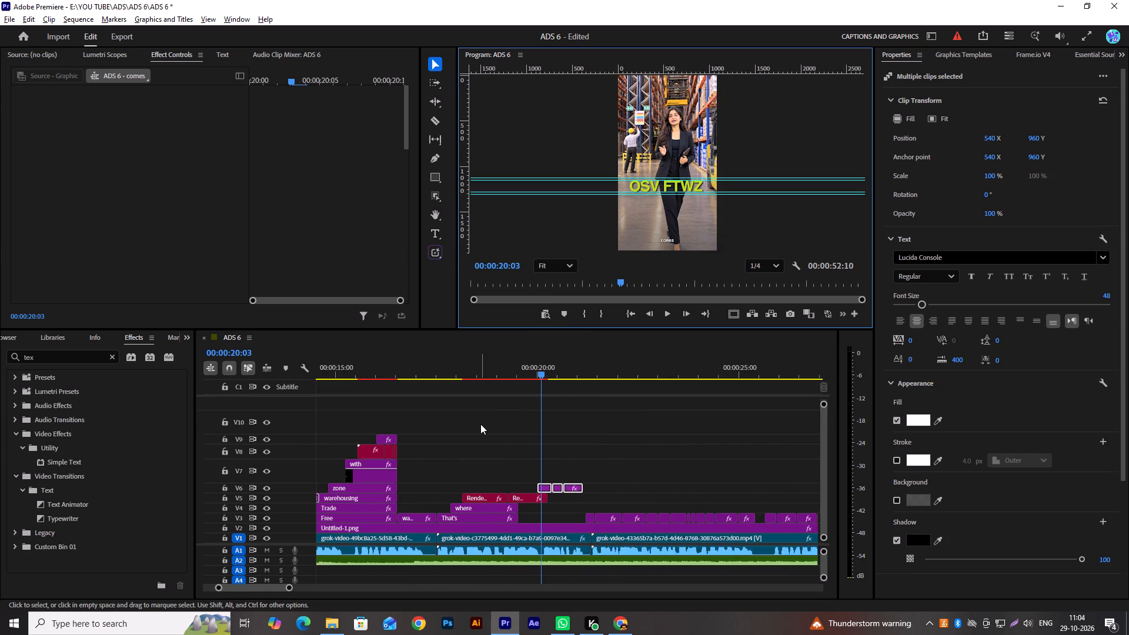
pyautogui.keyDown('alt'); pyautogui.scroll(14, 480, 424); pyautogui.keyUp('alt')
pyautogui.keyDown('alt'); pyautogui.scroll(-9, 480, 424); pyautogui.keyUp('alt')
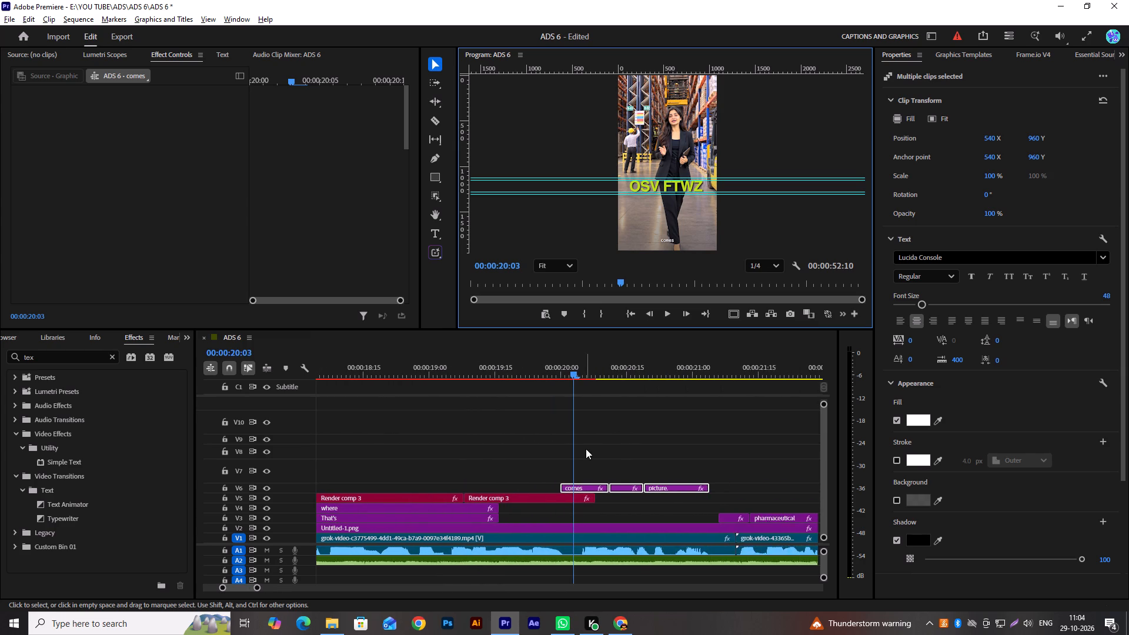
pyautogui.keyDown('alt'); pyautogui.scroll(3, 586, 449); pyautogui.keyUp('alt')
pyautogui.moveTo(495, 517); pyautogui.dragTo(465, 510)
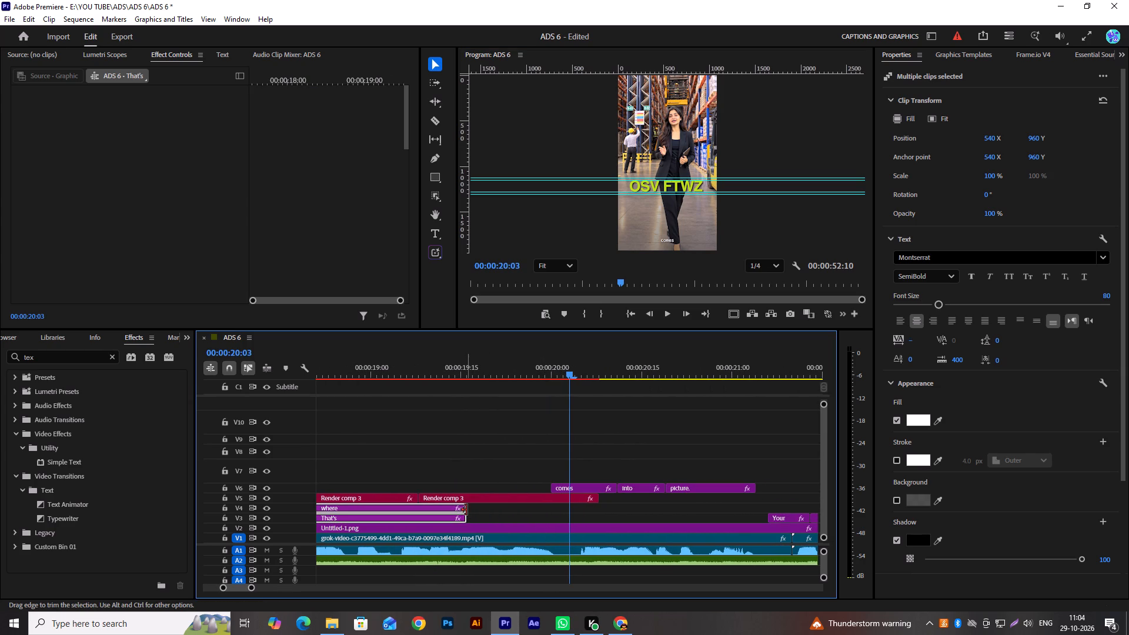
pyautogui.moveTo(466, 510); pyautogui.dragTo(750, 523)
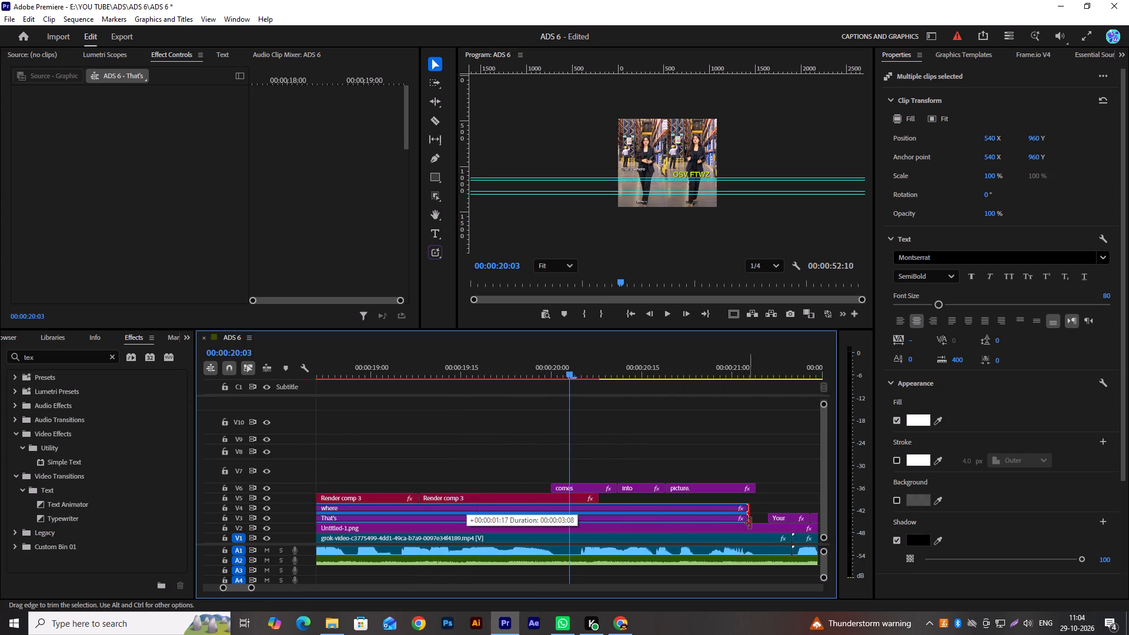
pyautogui.moveTo(750, 523); pyautogui.dragTo(758, 523)
# Extend the ends of the "That's" and "where" captions further to meet the start of the "Your" caption.
pyautogui.scroll(-9, 790, 473)
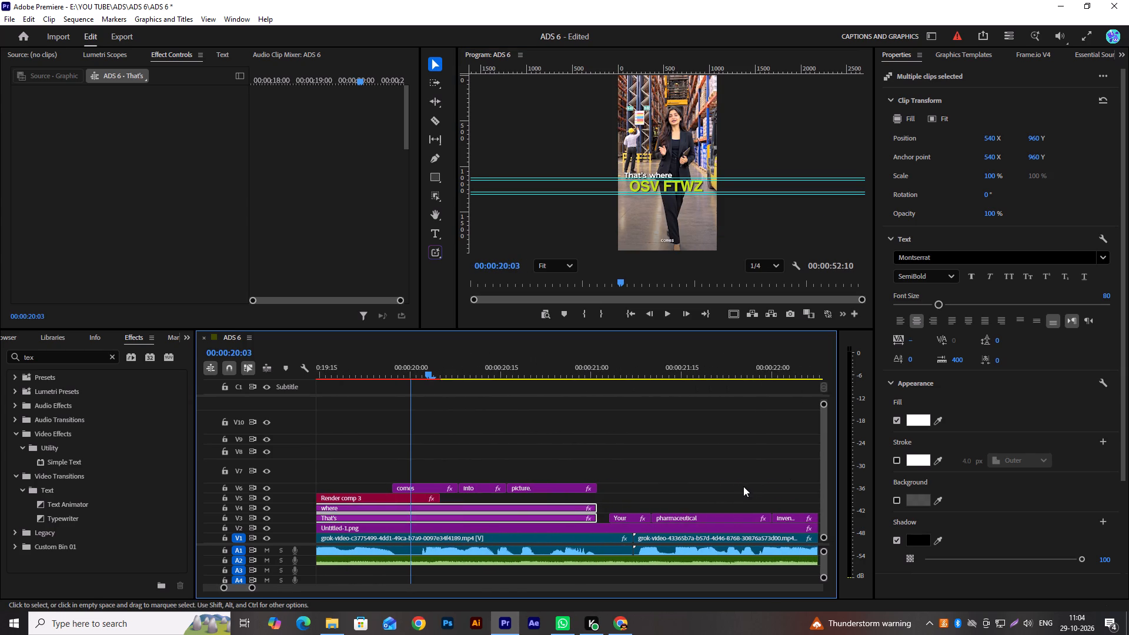
pyautogui.scroll(-3, 735, 488)
pyautogui.scroll(-3, 664, 451)
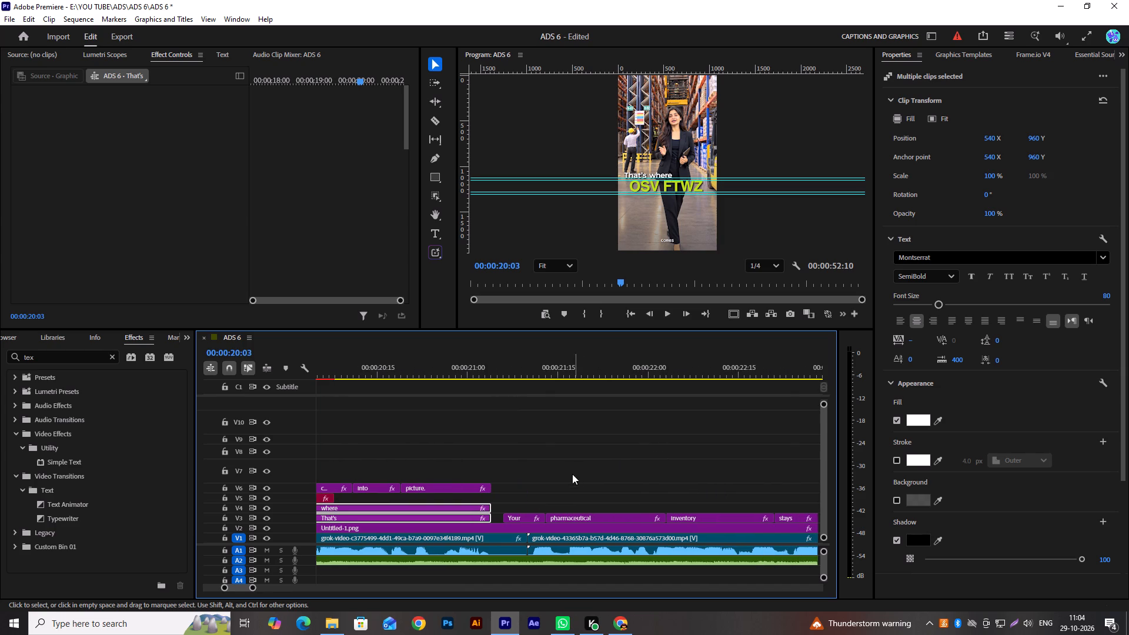
pyautogui.moveTo(489, 510); pyautogui.dragTo(501, 508)
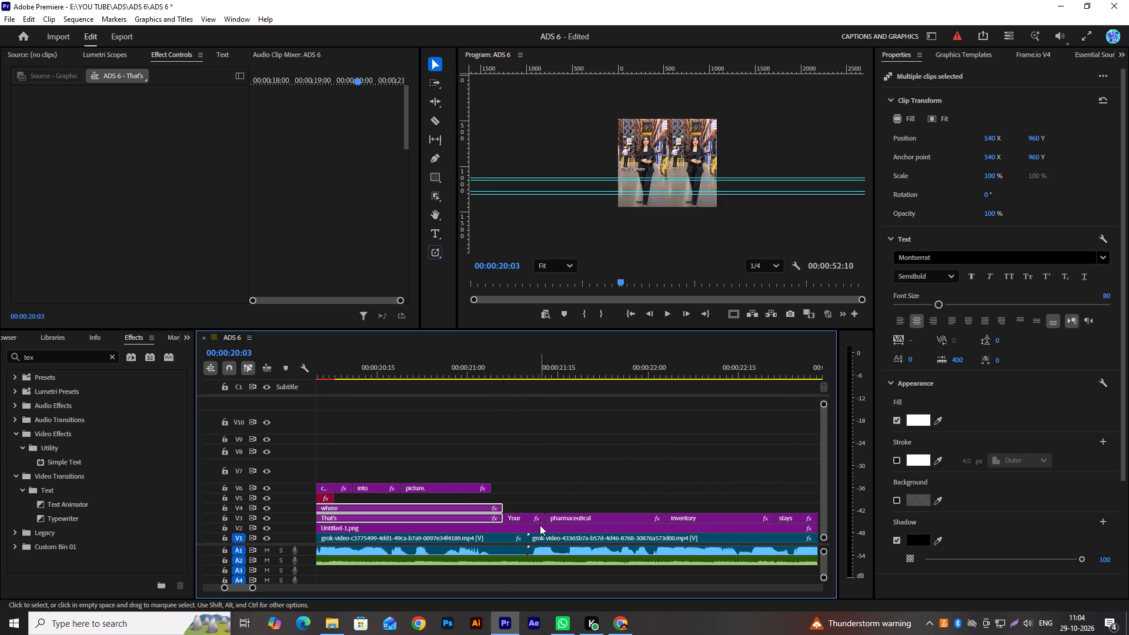
# Retime two captions: start "Your" at the video cut, start "pharmaceutical" at 00:00:21:17, and extend "Your" to meet it.
pyautogui.moveTo(505, 515); pyautogui.dragTo(528, 516)
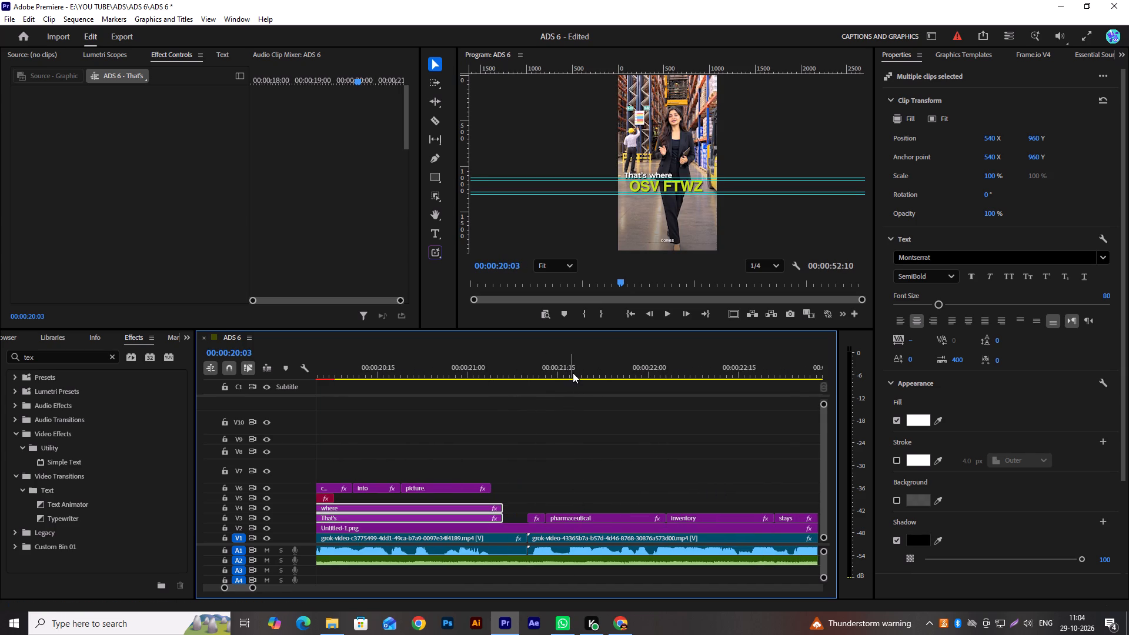
pyautogui.click(573, 373)
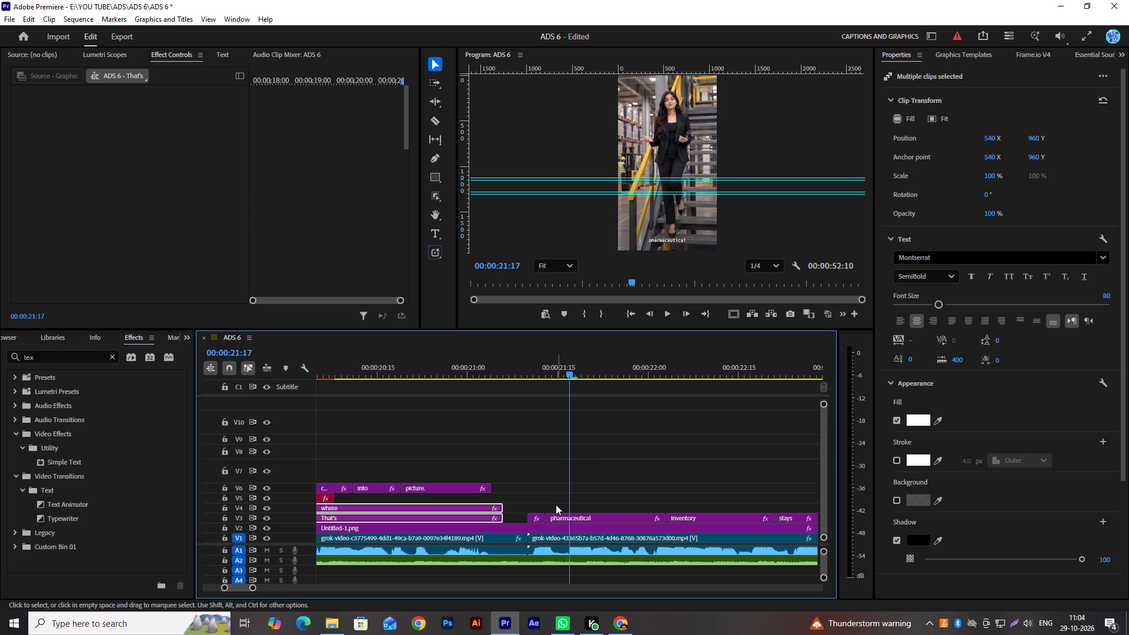
pyautogui.moveTo(551, 520); pyautogui.dragTo(569, 517)
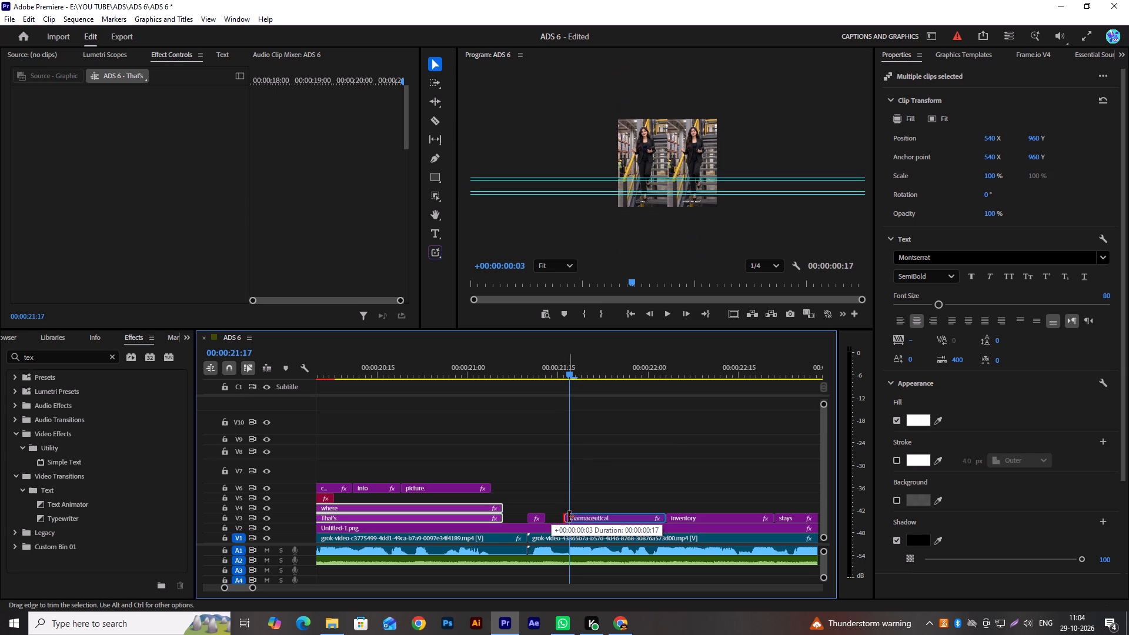
pyautogui.moveTo(569, 517); pyautogui.dragTo(572, 519)
pyautogui.moveTo(543, 519); pyautogui.dragTo(560, 516)
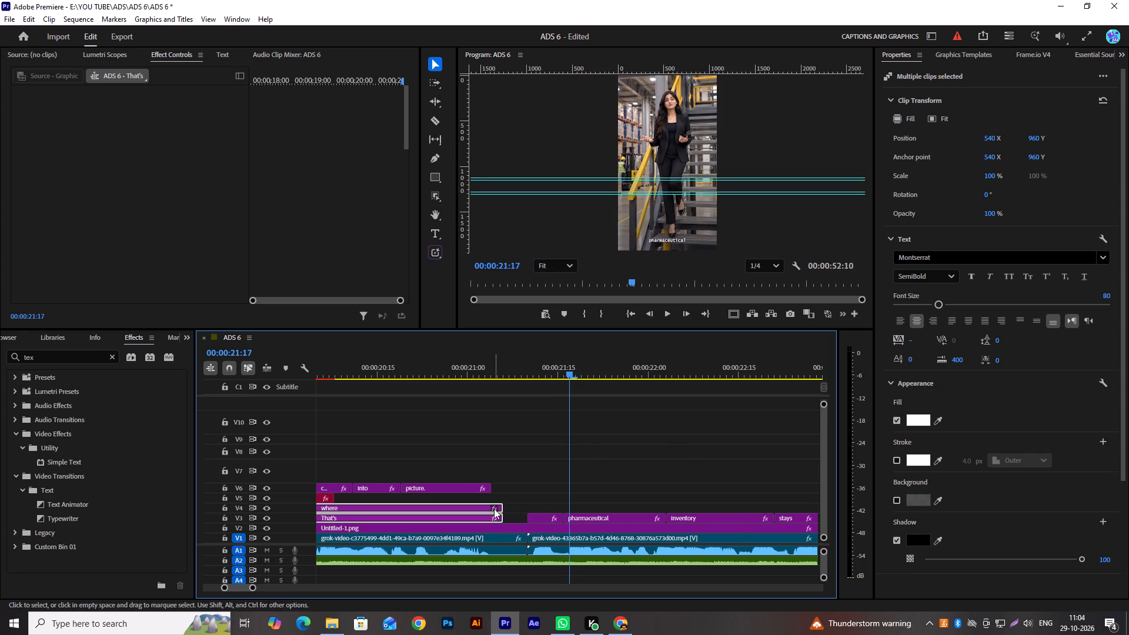
# Extend the "That's" and "where" captions to close the gap before the retimed "Your" caption.
pyautogui.scroll(4, 516, 503)
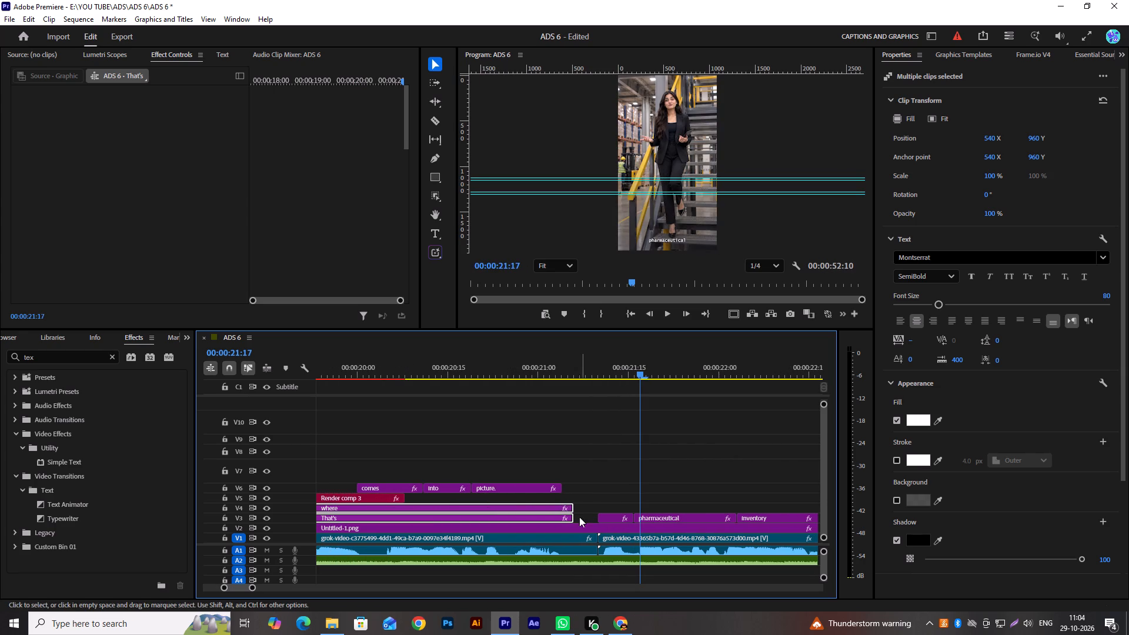
pyautogui.moveTo(570, 513); pyautogui.dragTo(592, 510)
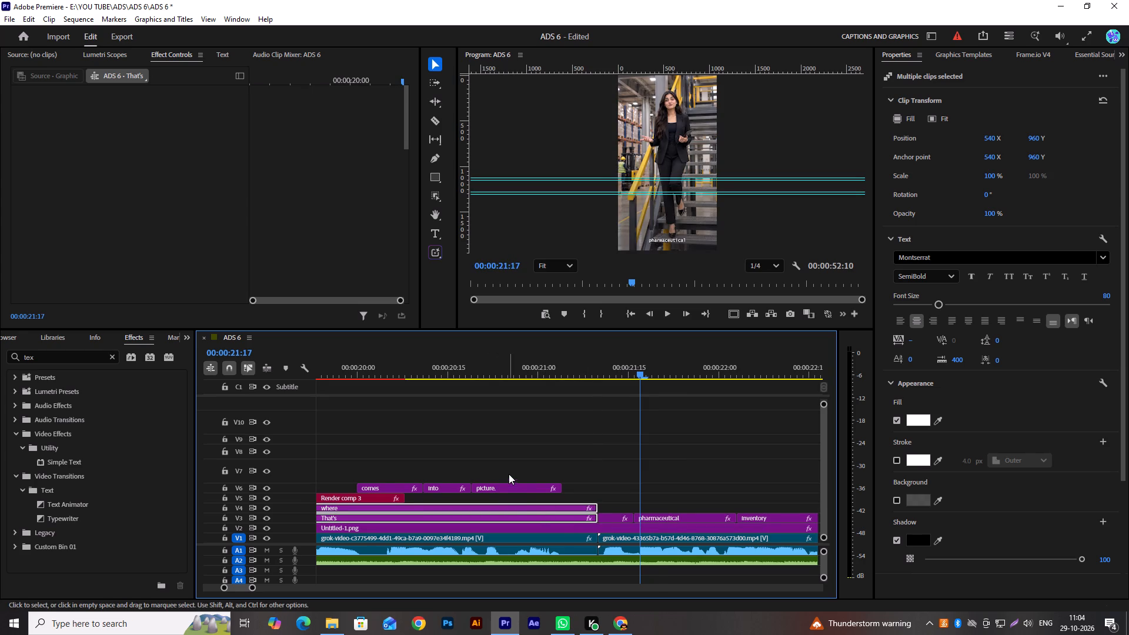
pyautogui.scroll(1, 509, 474)
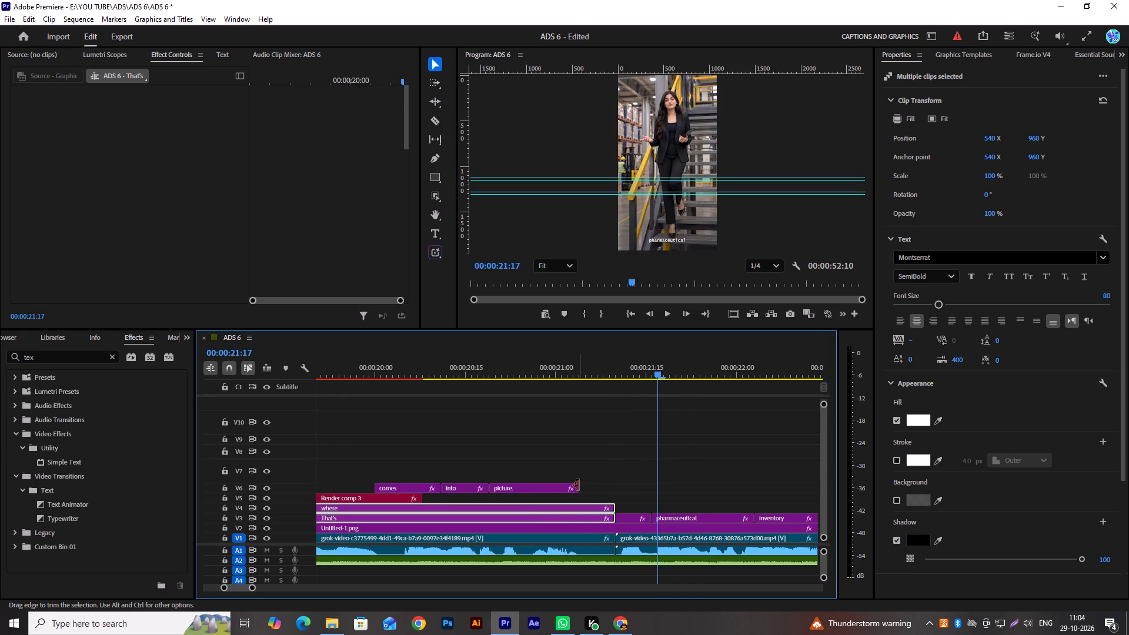
# Extend the end of the "picture." caption to line up with the ends of the "That's" and "where" captions.
pyautogui.moveTo(577, 485); pyautogui.dragTo(613, 487)
# Duplicate the second Render comp 3 title clip on V5 and place the copy directly after it.
pyautogui.scroll(9, 446, 495)
pyautogui.keyDown('alt'); pyautogui.scroll(-4, 446, 495); pyautogui.keyUp('alt')
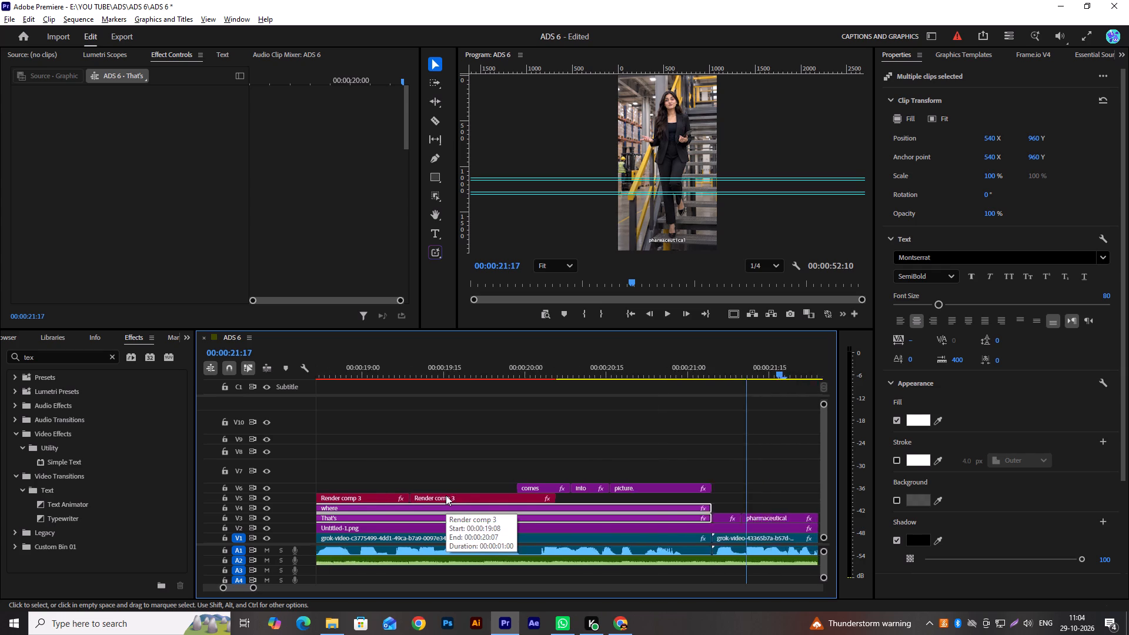
pyautogui.keyDown('alt'); pyautogui.scroll(-5, 446, 495); pyautogui.keyUp('alt')
pyautogui.scroll(8, 446, 495)
pyautogui.scroll(-5, 446, 495)
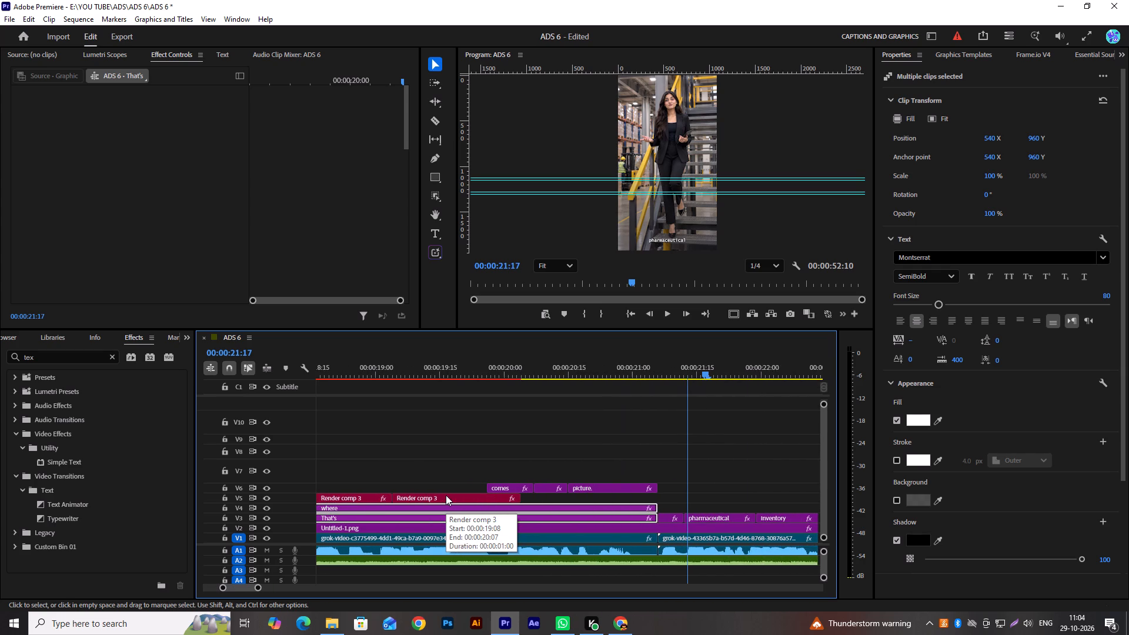
pyautogui.click(446, 495)
pyautogui.click(449, 499)
pyautogui.keyDown('alt'); pyautogui.moveTo(450, 499); pyautogui.dragTo(582, 506); pyautogui.keyUp('alt')
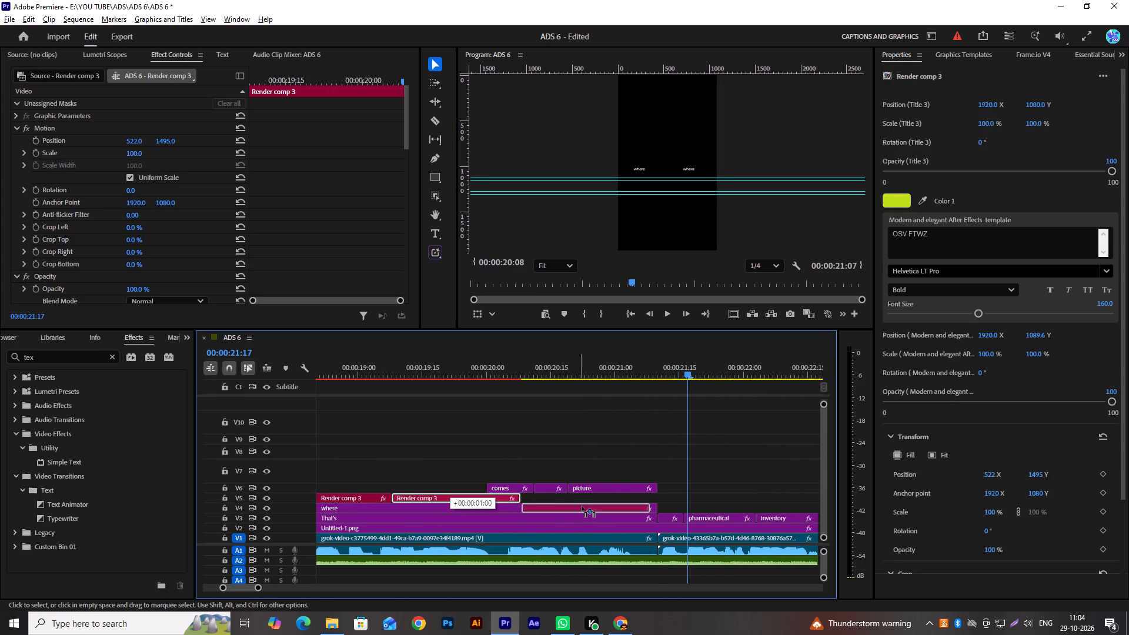
pyautogui.keyDown('alt'); pyautogui.moveTo(582, 506); pyautogui.dragTo(582, 503); pyautogui.keyUp('alt')
pyautogui.moveTo(582, 499); pyautogui.dragTo(576, 499)
# Add another Render comp 3 copy directly after the last one on V5 and trim its end to the video cut.
pyautogui.scroll(-8, 576, 499)
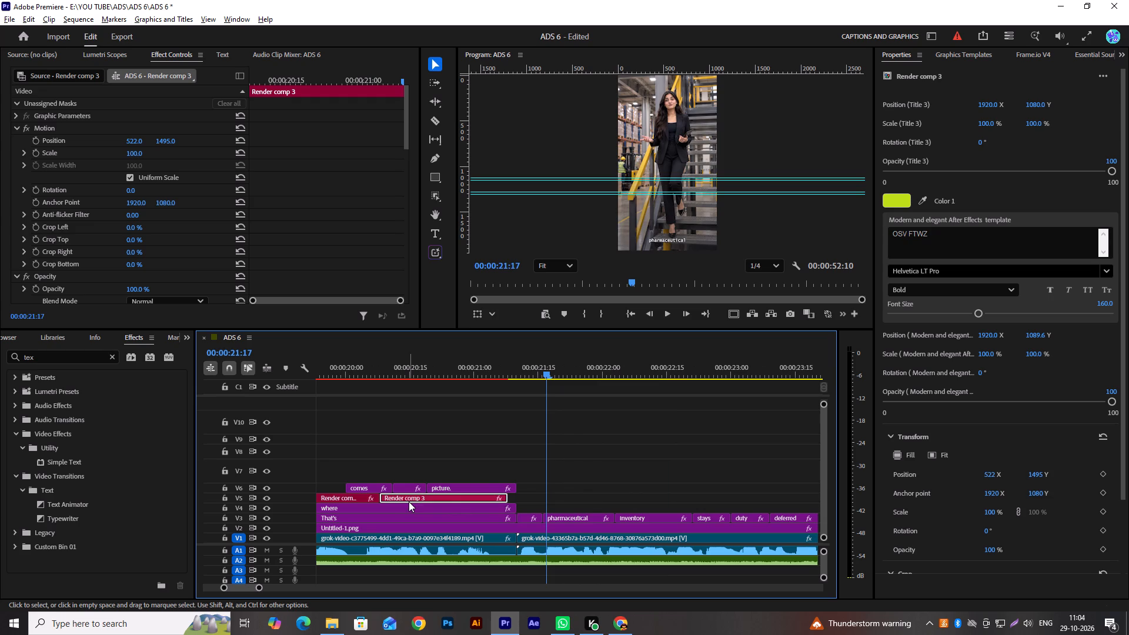
pyautogui.keyDown('alt'); pyautogui.moveTo(412, 498); pyautogui.dragTo(559, 497); pyautogui.keyUp('alt')
pyautogui.moveTo(568, 499); pyautogui.dragTo(557, 500)
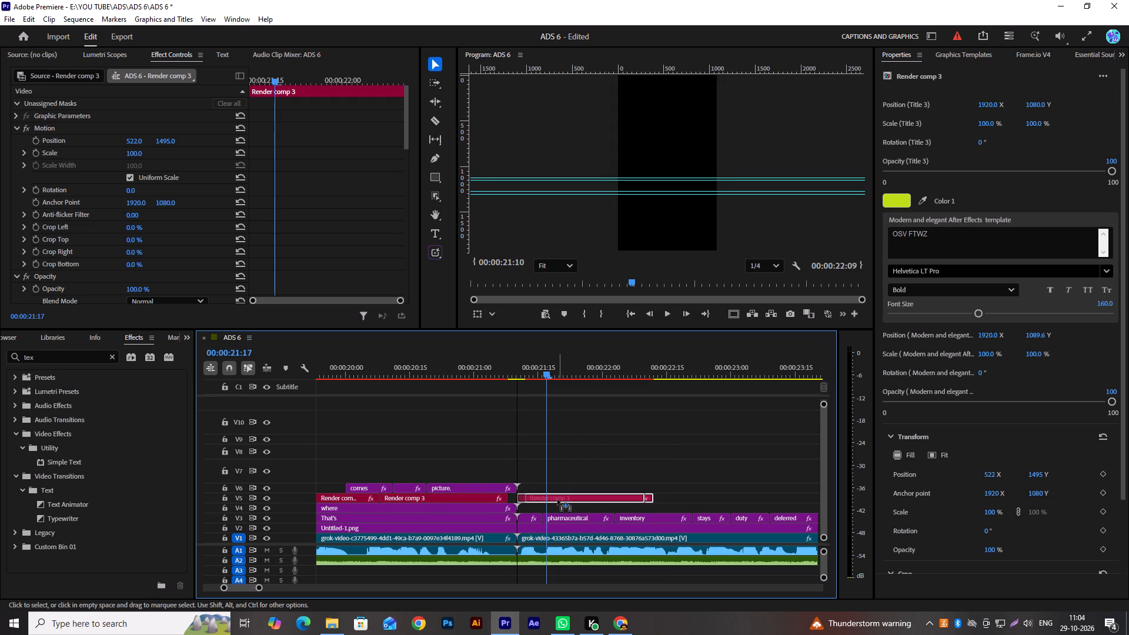
pyautogui.moveTo(557, 500); pyautogui.dragTo(553, 500)
pyautogui.moveTo(634, 497); pyautogui.dragTo(557, 498)
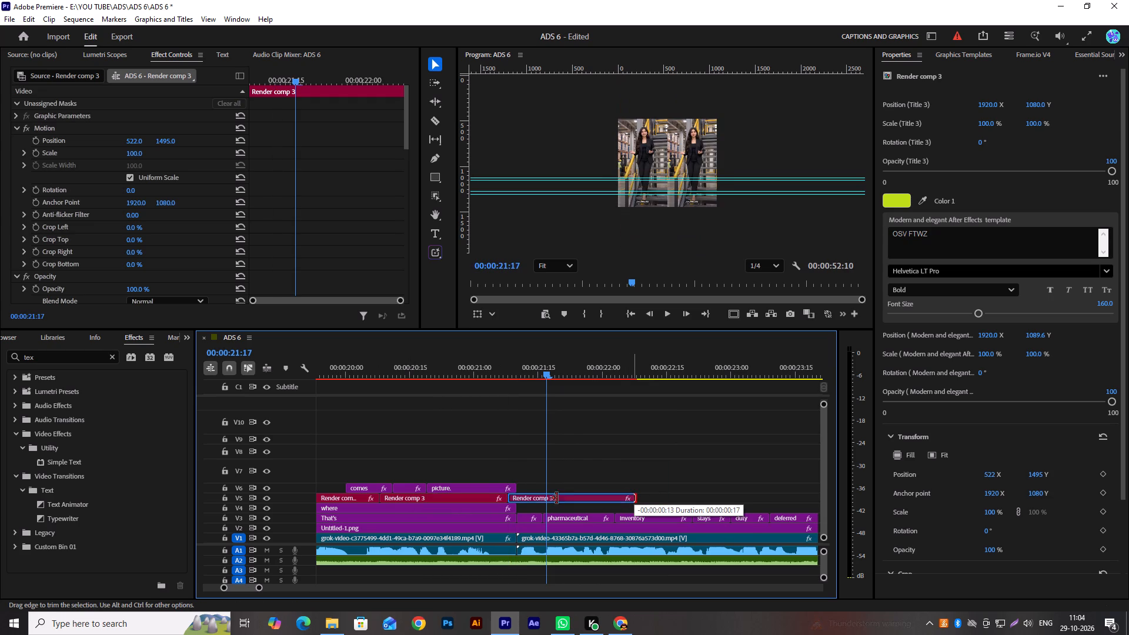
pyautogui.moveTo(557, 498); pyautogui.dragTo(518, 497)
# Scrub through the entrances of the "That's" and "where" captions around 00:00:17:25 to examine their animation.
pyautogui.keyDown('alt'); pyautogui.scroll(5, 537, 485); pyautogui.keyUp('alt')
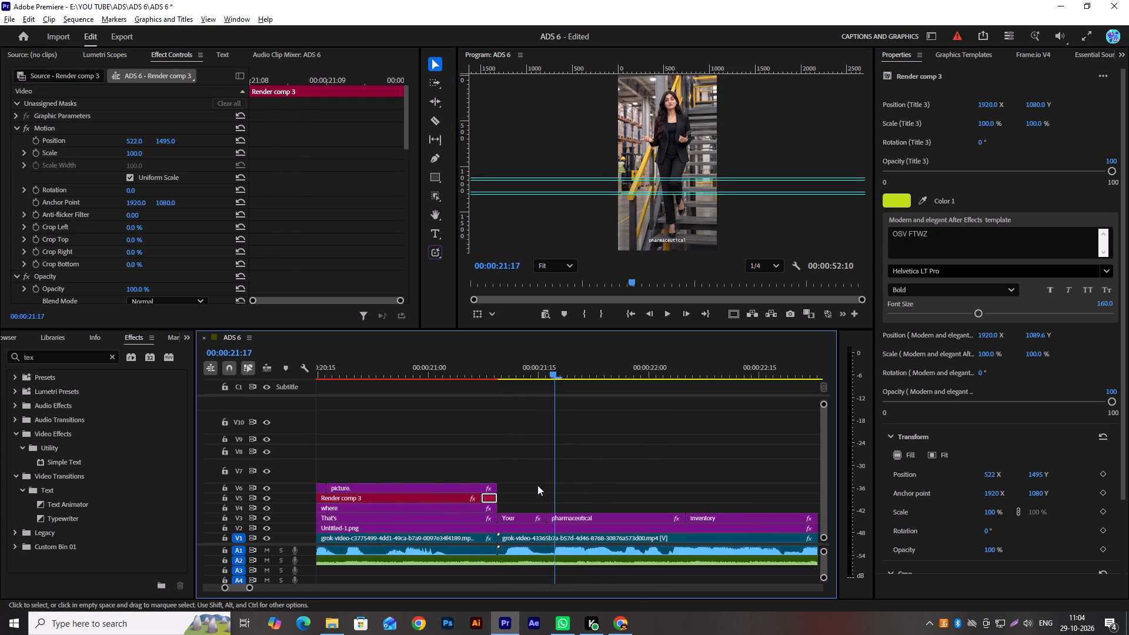
pyautogui.keyDown('alt'); pyautogui.scroll(7, 537, 485); pyautogui.keyUp('alt')
pyautogui.scroll(5, 537, 478)
pyautogui.click(426, 487)
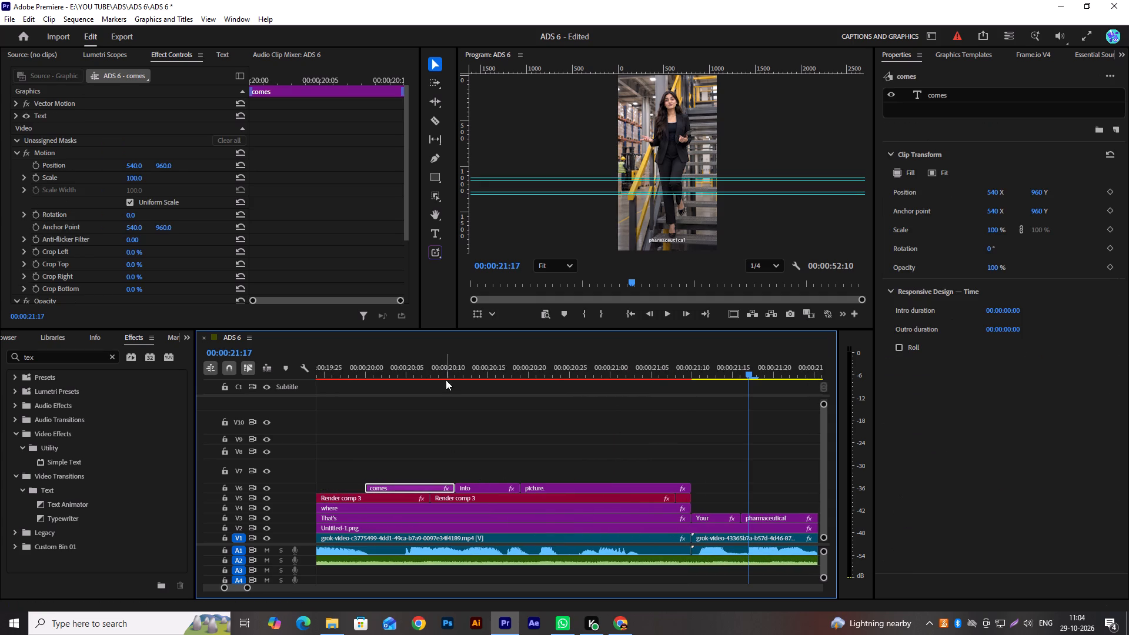
pyautogui.scroll(1, 438, 436)
pyautogui.scroll(-7, 439, 425)
pyautogui.keyDown('alt'); pyautogui.scroll(3, 439, 425); pyautogui.keyUp('alt')
pyautogui.scroll(-1, 439, 425)
pyautogui.scroll(5, 439, 425)
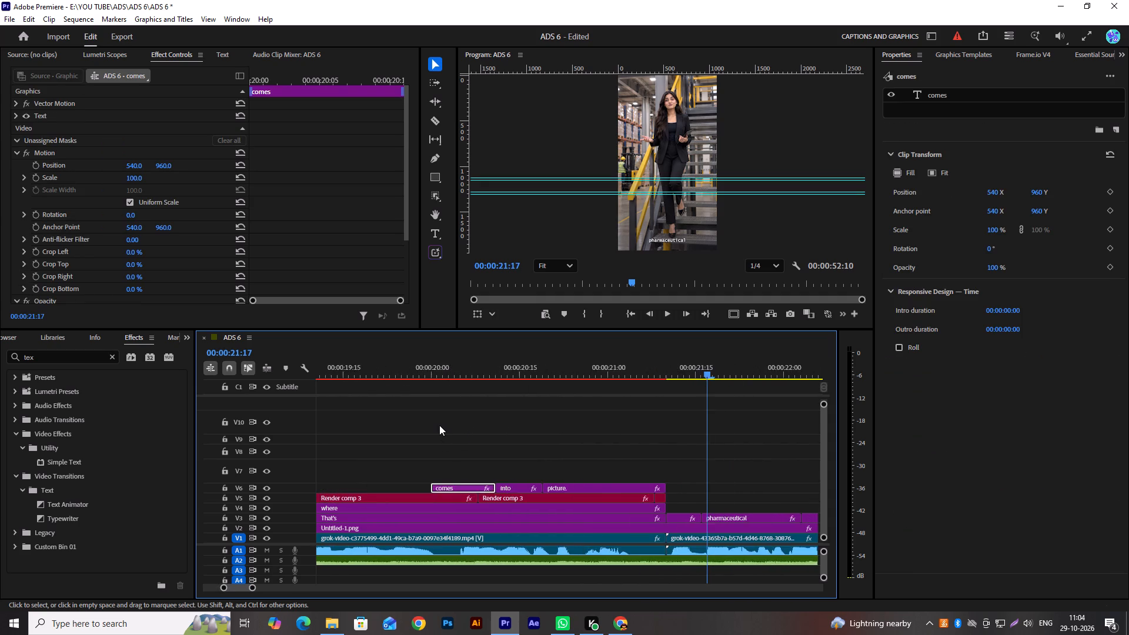
pyautogui.scroll(6, 439, 425)
pyautogui.scroll(-1, 453, 421)
pyautogui.scroll(7, 453, 421)
pyautogui.keyDown('alt'); pyautogui.scroll(-5, 453, 421); pyautogui.keyUp('alt')
pyautogui.moveTo(395, 377); pyautogui.dragTo(373, 380)
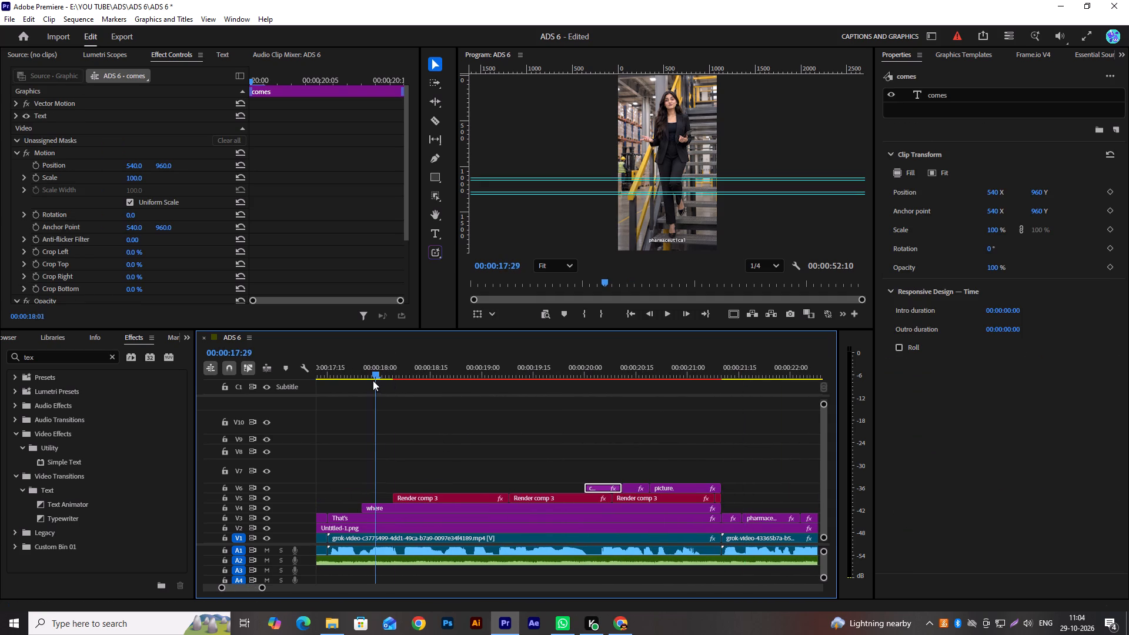
pyautogui.moveTo(373, 380); pyautogui.dragTo(365, 383)
pyautogui.scroll(1, 423, 388)
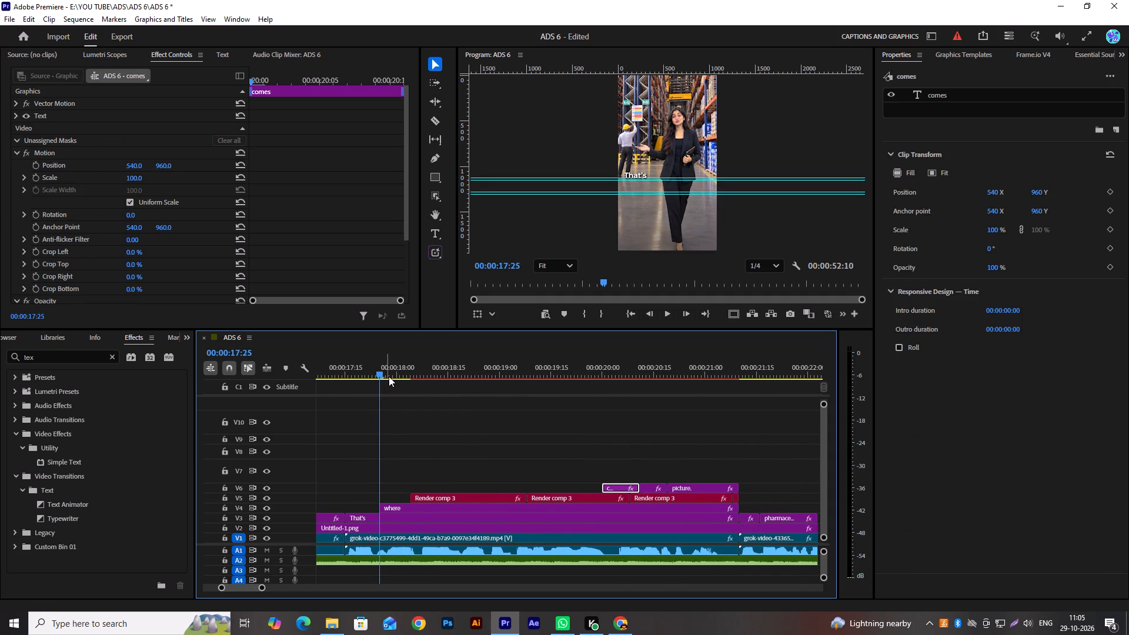
pyautogui.moveTo(389, 376); pyautogui.dragTo(375, 377)
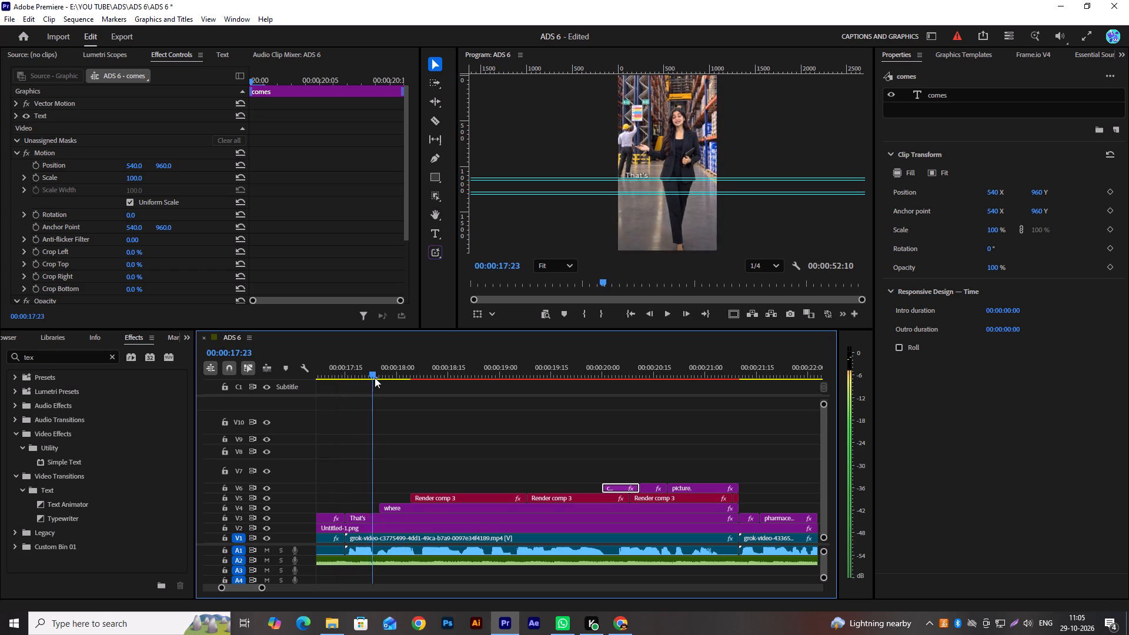
pyautogui.moveTo(375, 377); pyautogui.dragTo(396, 379)
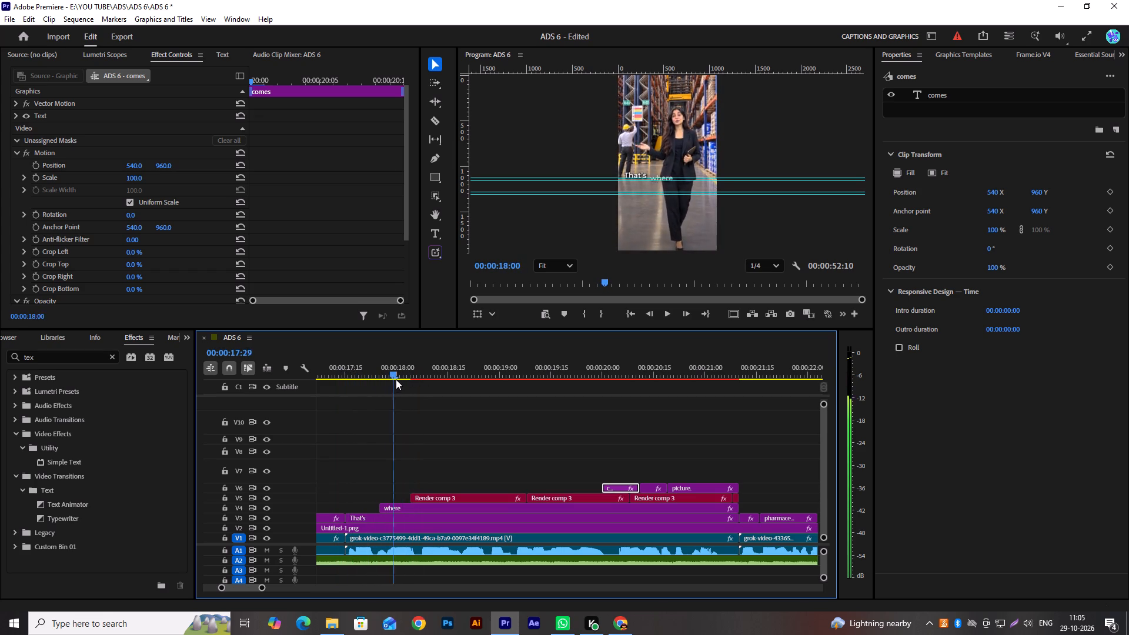
pyautogui.moveTo(396, 379); pyautogui.dragTo(379, 383)
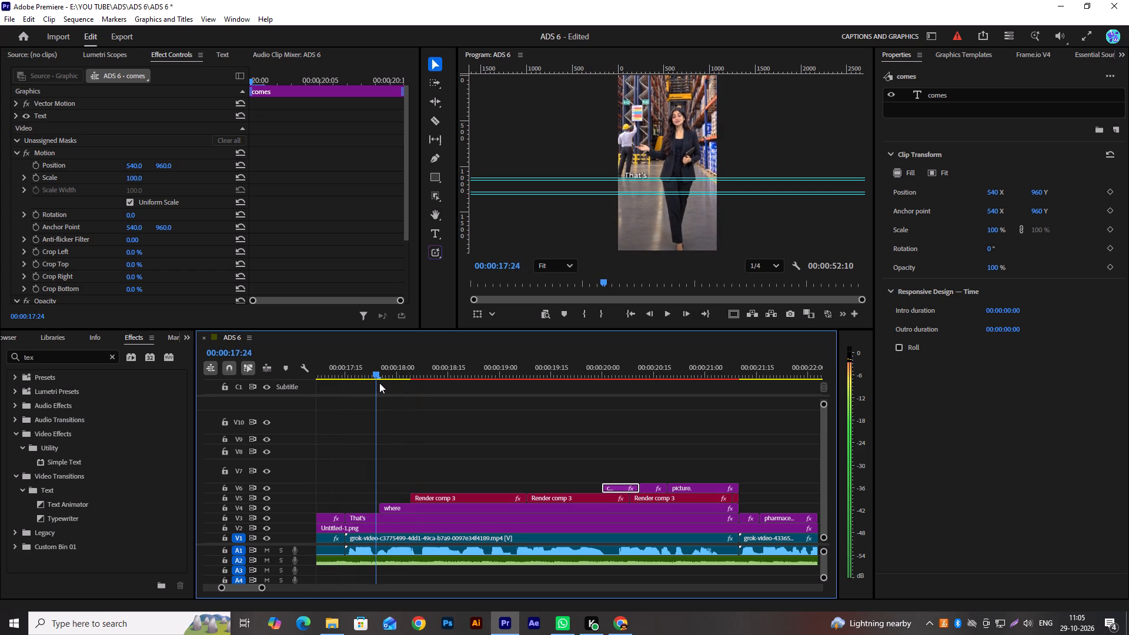
pyautogui.moveTo(379, 383); pyautogui.dragTo(380, 383)
# Examine the "where" caption's Position keyframes and its motion between them.
pyautogui.click(397, 510)
pyautogui.scroll(-5, 316, 240)
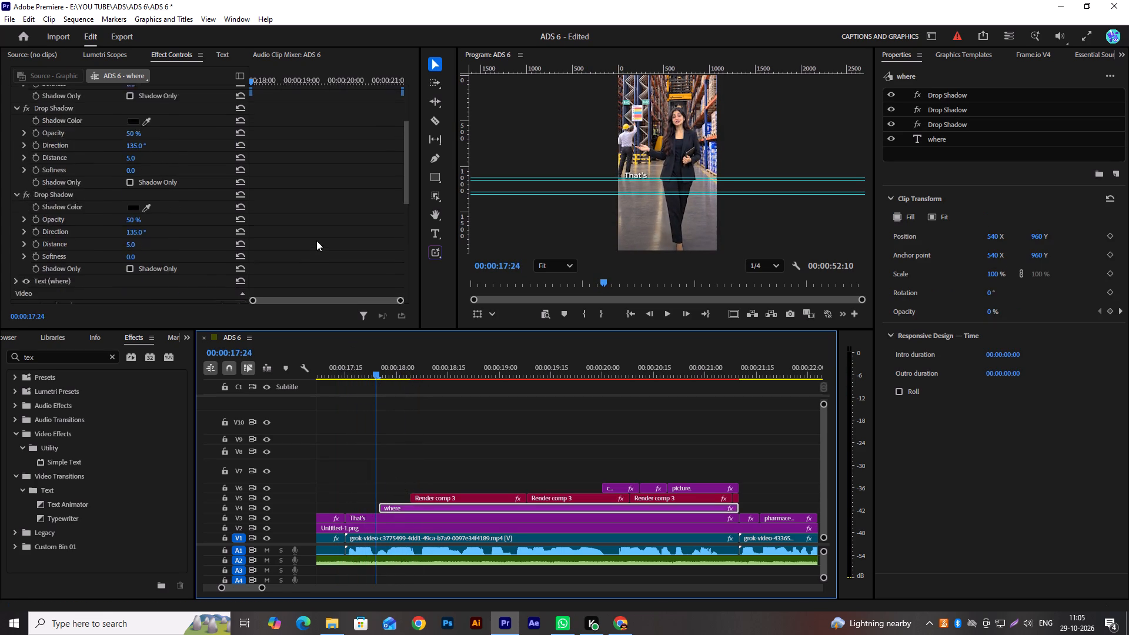
pyautogui.scroll(-20, 316, 240)
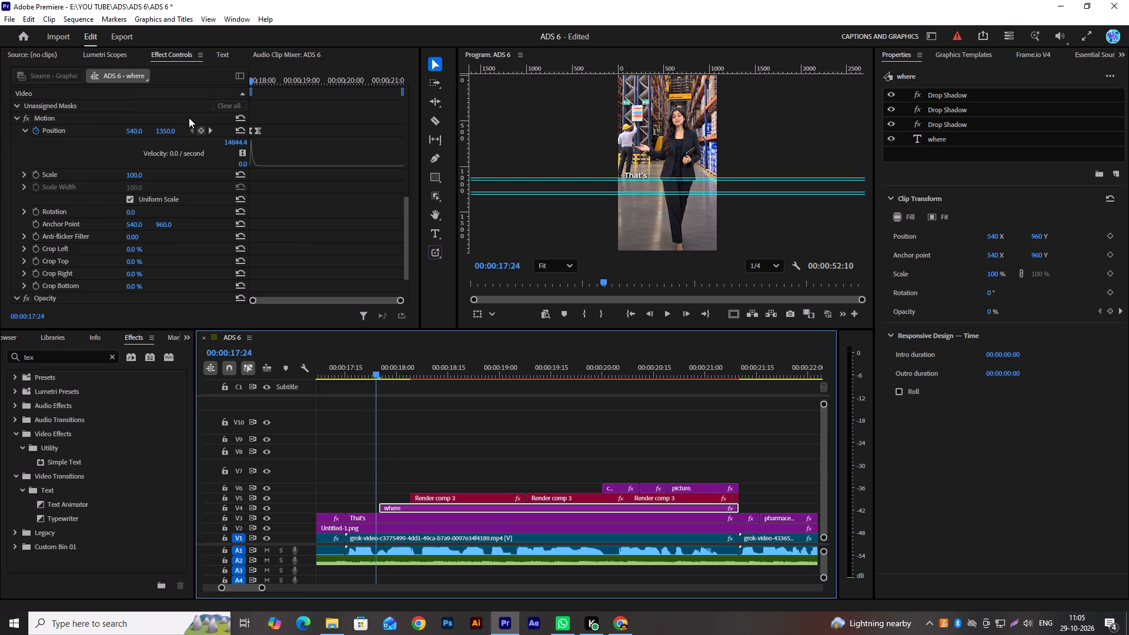
pyautogui.click(208, 133)
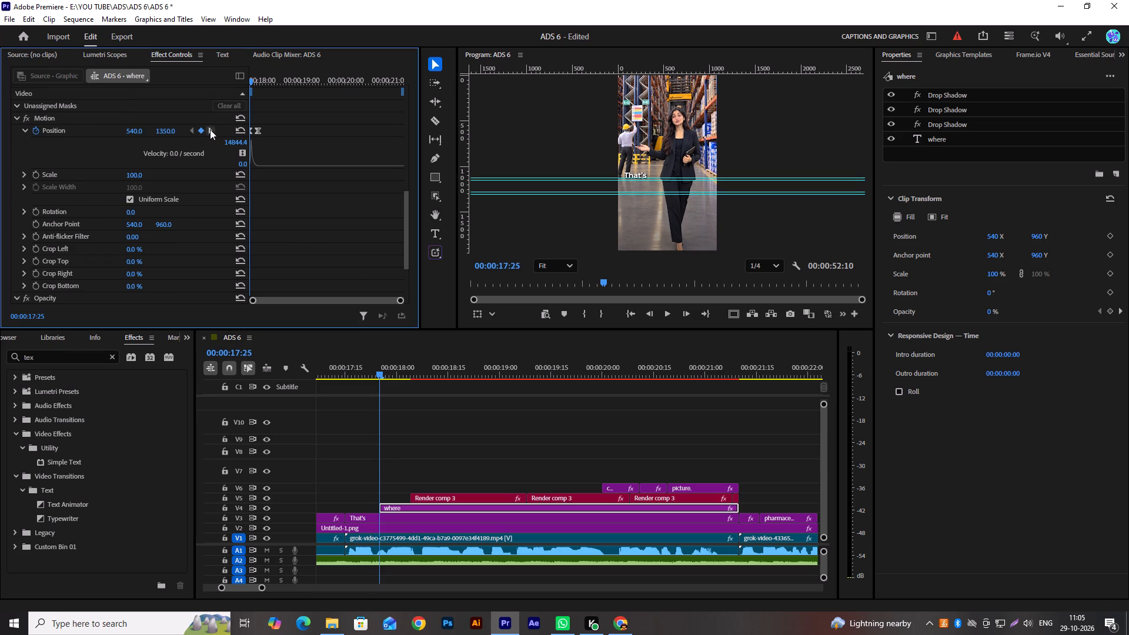
pyautogui.click(210, 129)
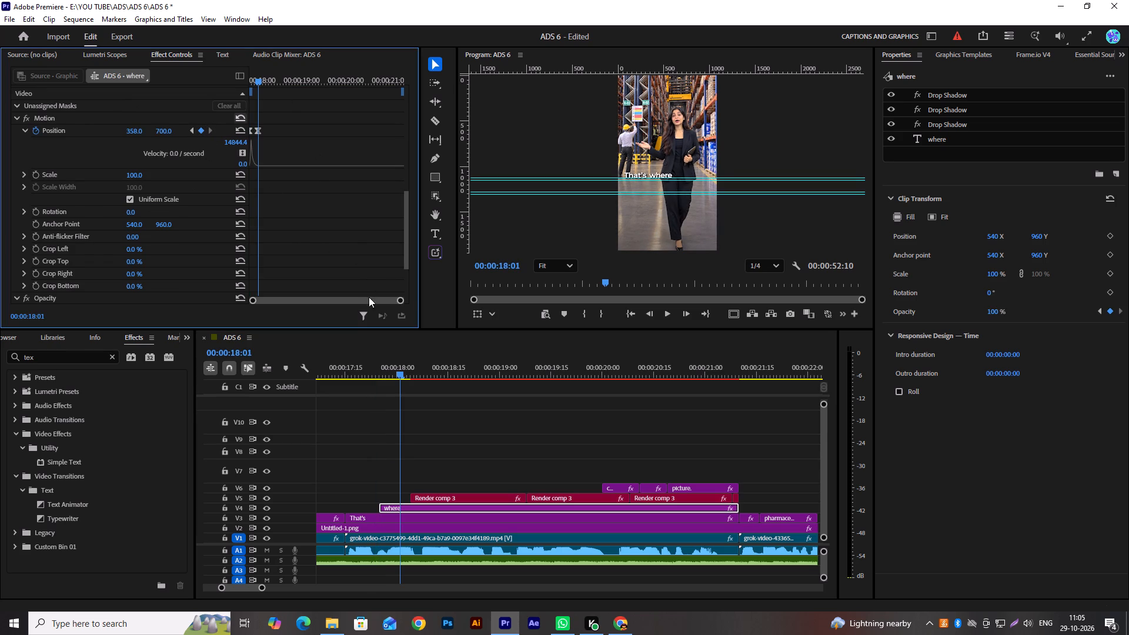
pyautogui.moveTo(402, 299); pyautogui.dragTo(269, 315)
pyautogui.scroll(1, 286, 222)
pyautogui.scroll(-1, 286, 222)
pyautogui.scroll(3, 286, 222)
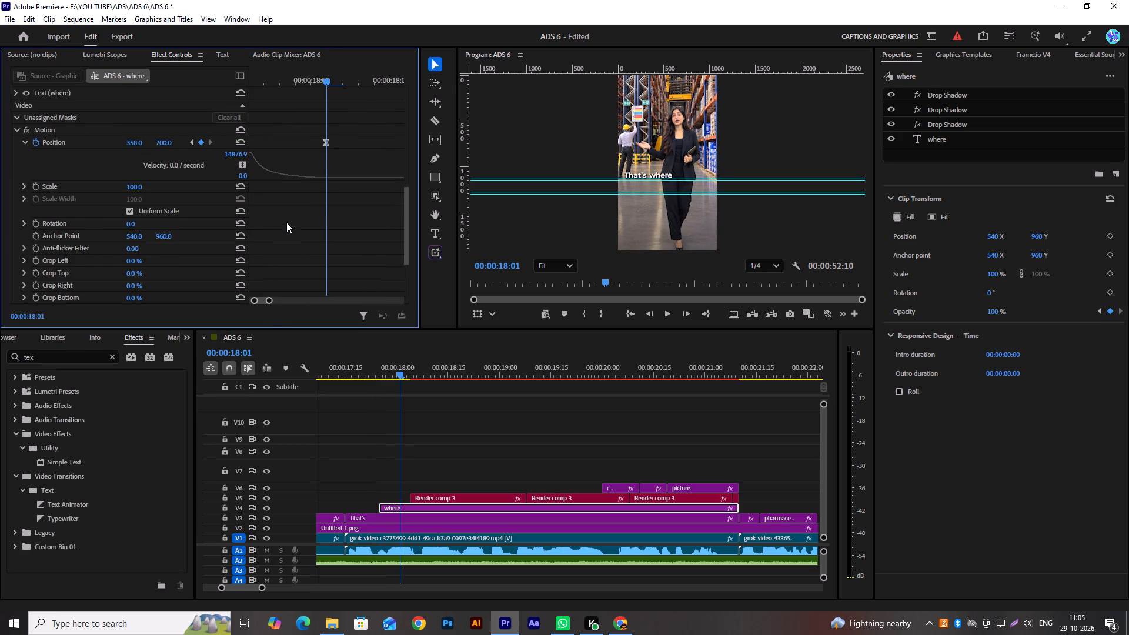
pyautogui.scroll(1, 286, 222)
pyautogui.scroll(-5, 296, 238)
pyautogui.moveTo(260, 300); pyautogui.dragTo(245, 303)
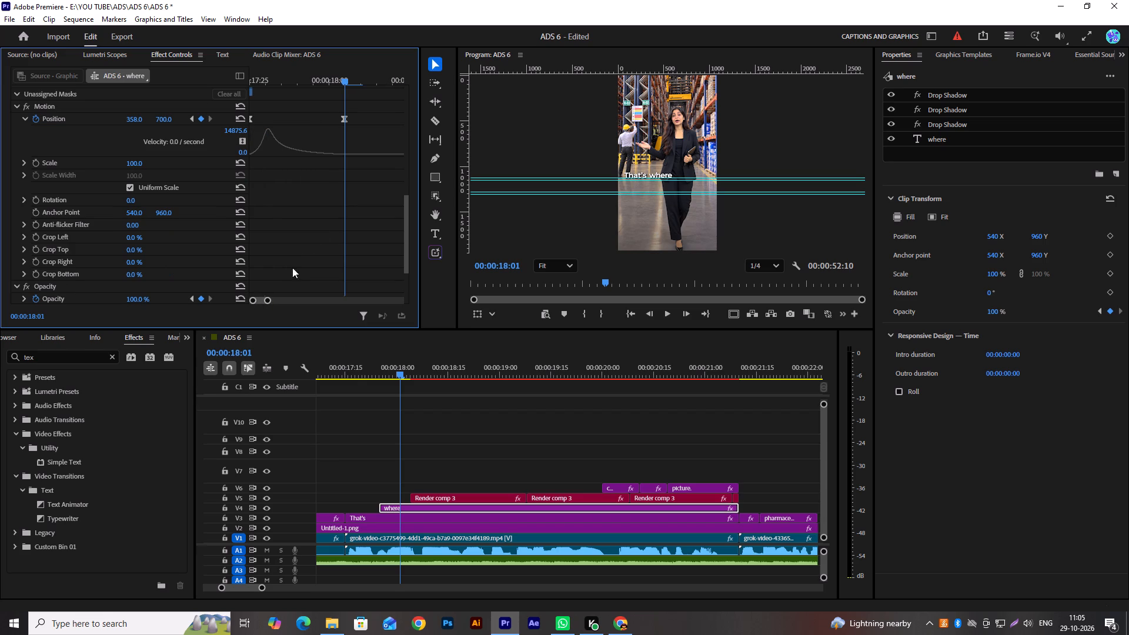
pyautogui.moveTo(326, 81); pyautogui.dragTo(285, 92)
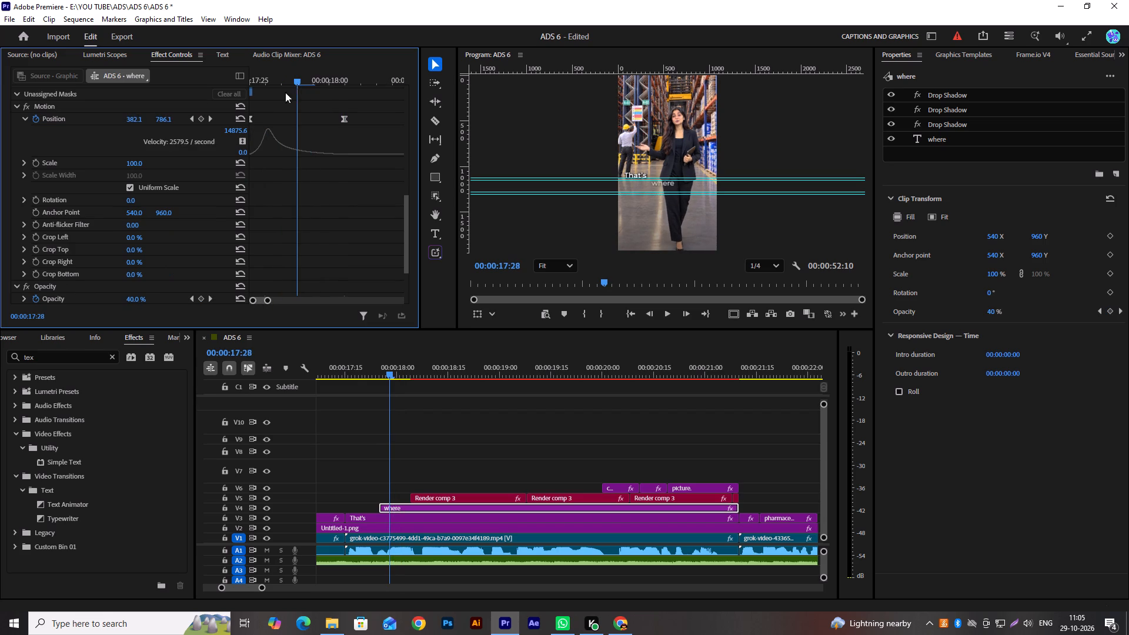
pyautogui.moveTo(285, 92); pyautogui.dragTo(294, 92)
pyautogui.click(212, 119)
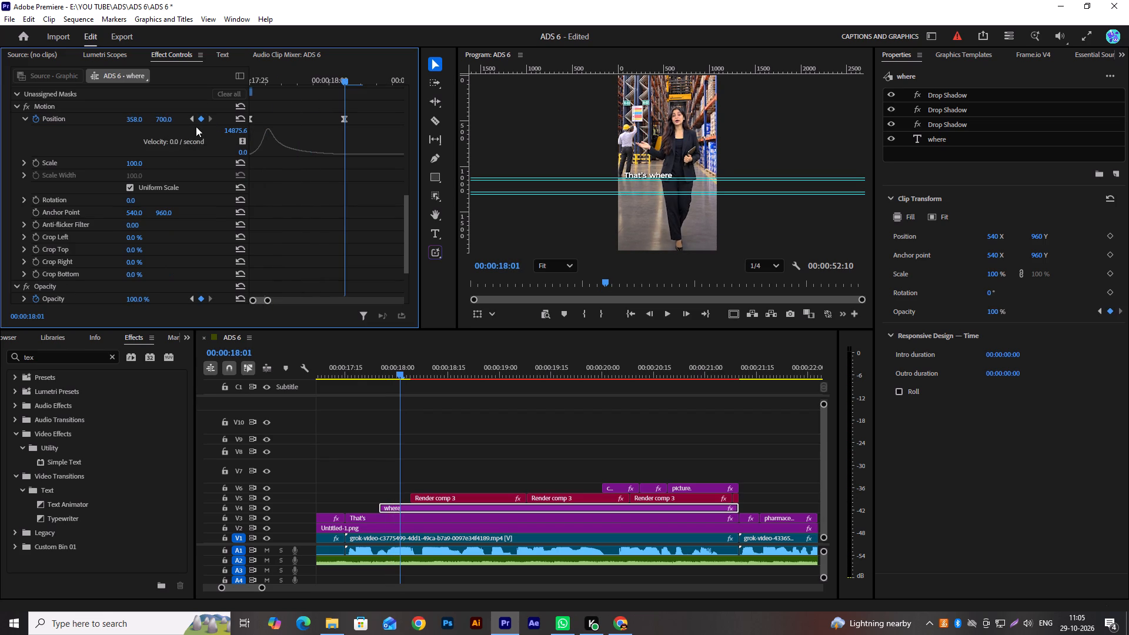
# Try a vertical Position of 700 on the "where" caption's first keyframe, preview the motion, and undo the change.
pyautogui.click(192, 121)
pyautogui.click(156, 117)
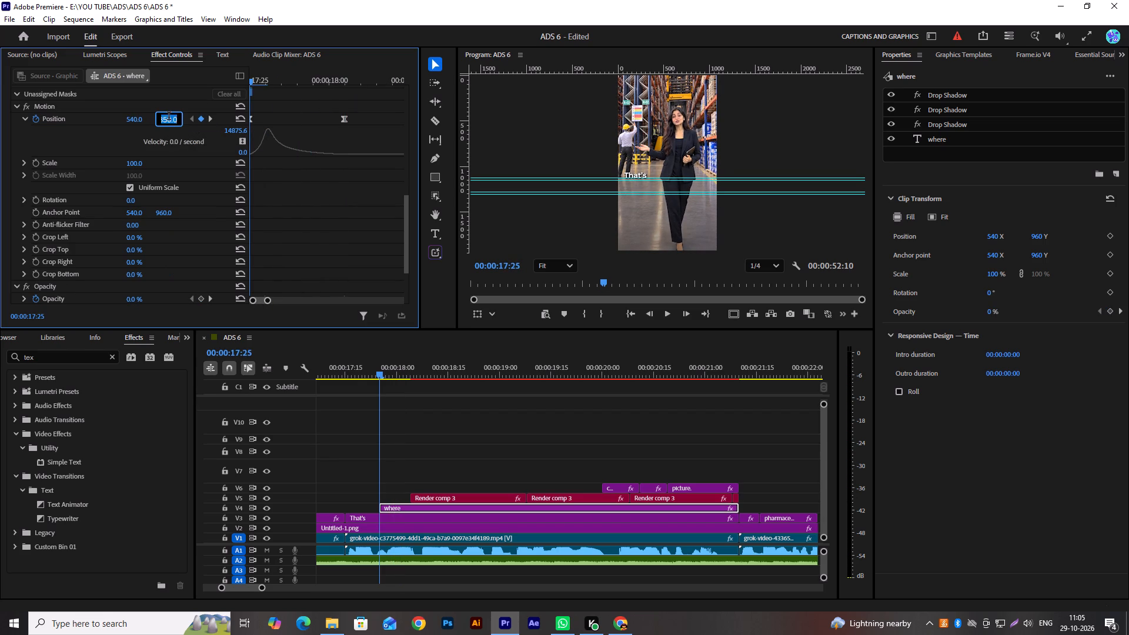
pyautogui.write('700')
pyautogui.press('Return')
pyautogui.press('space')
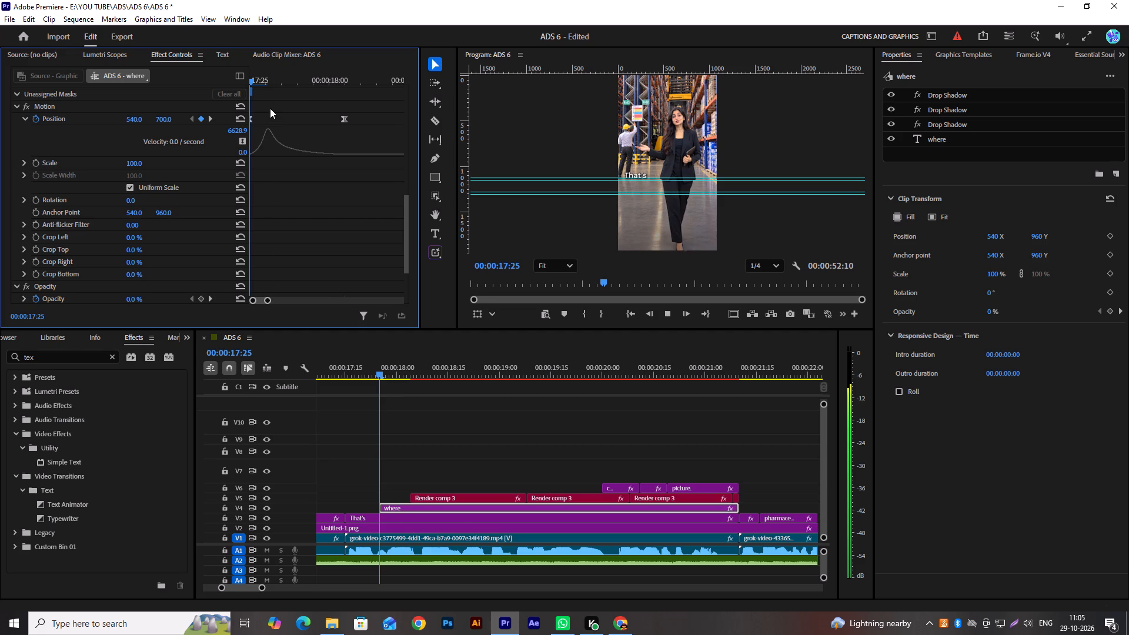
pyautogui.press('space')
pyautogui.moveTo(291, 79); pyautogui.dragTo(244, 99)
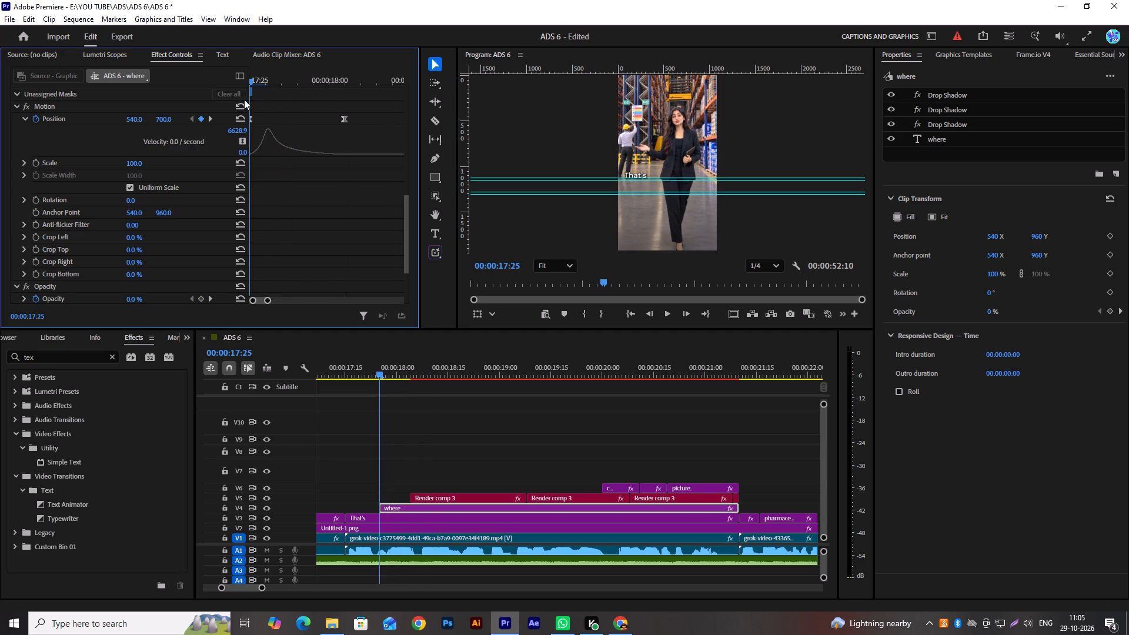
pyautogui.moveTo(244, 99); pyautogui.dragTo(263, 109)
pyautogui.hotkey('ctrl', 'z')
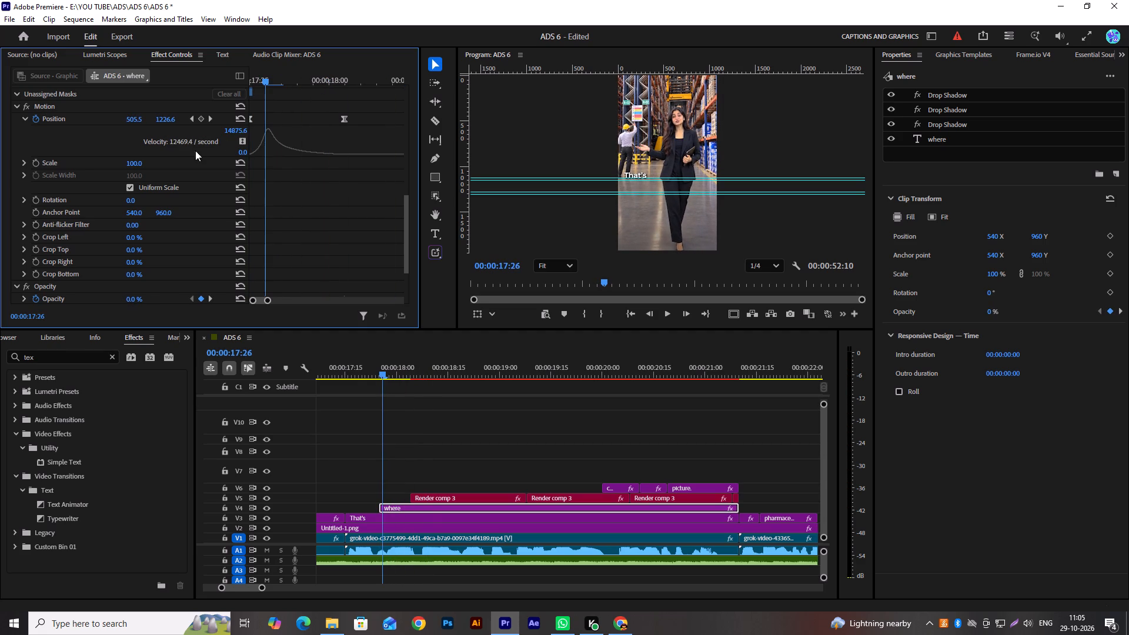
# Set the horizontal Position of the "where" caption's first keyframe to 358, matching its second keyframe.
pyautogui.click(211, 121)
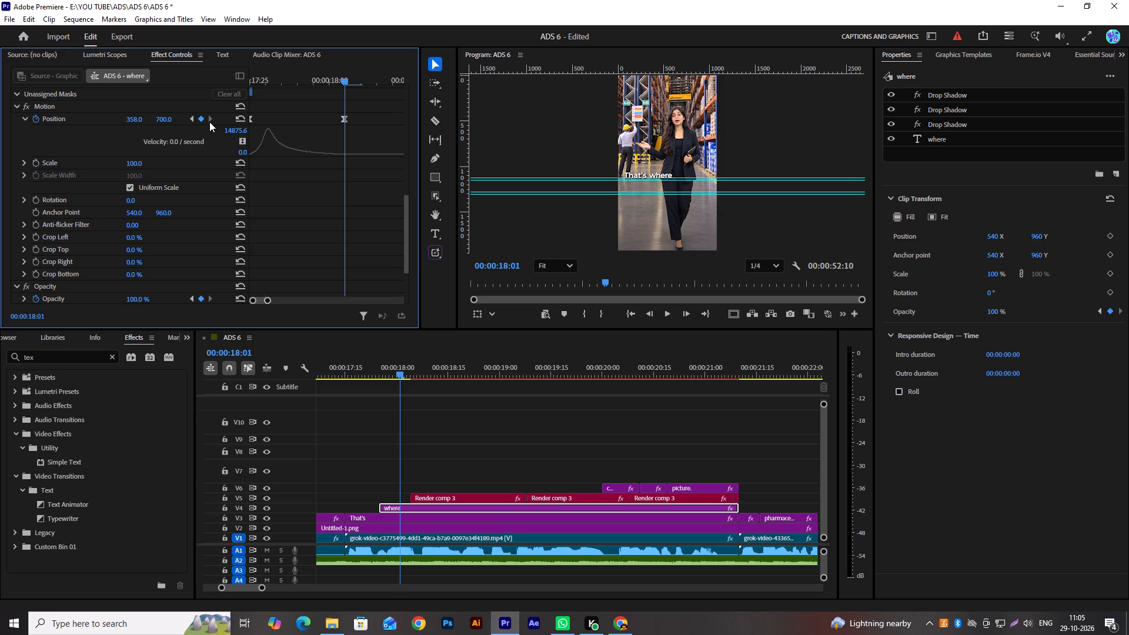
pyautogui.click(192, 118)
pyautogui.click(123, 122)
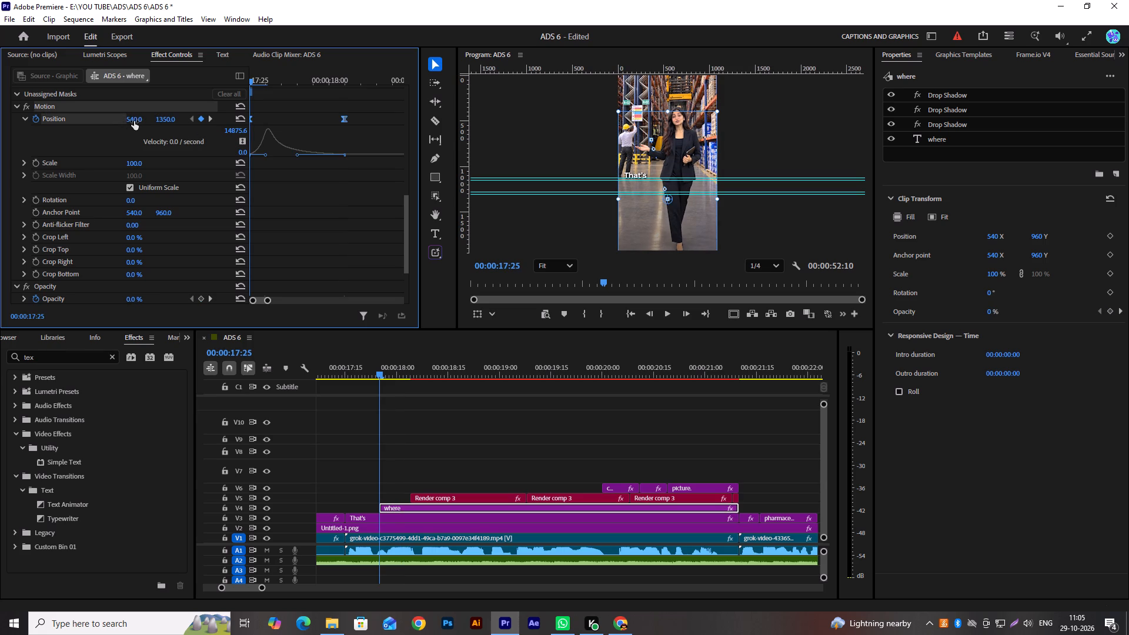
pyautogui.click(134, 121)
pyautogui.write('38')
pyautogui.press('BackSpace')
pyautogui.write('58')
pyautogui.press('Return')
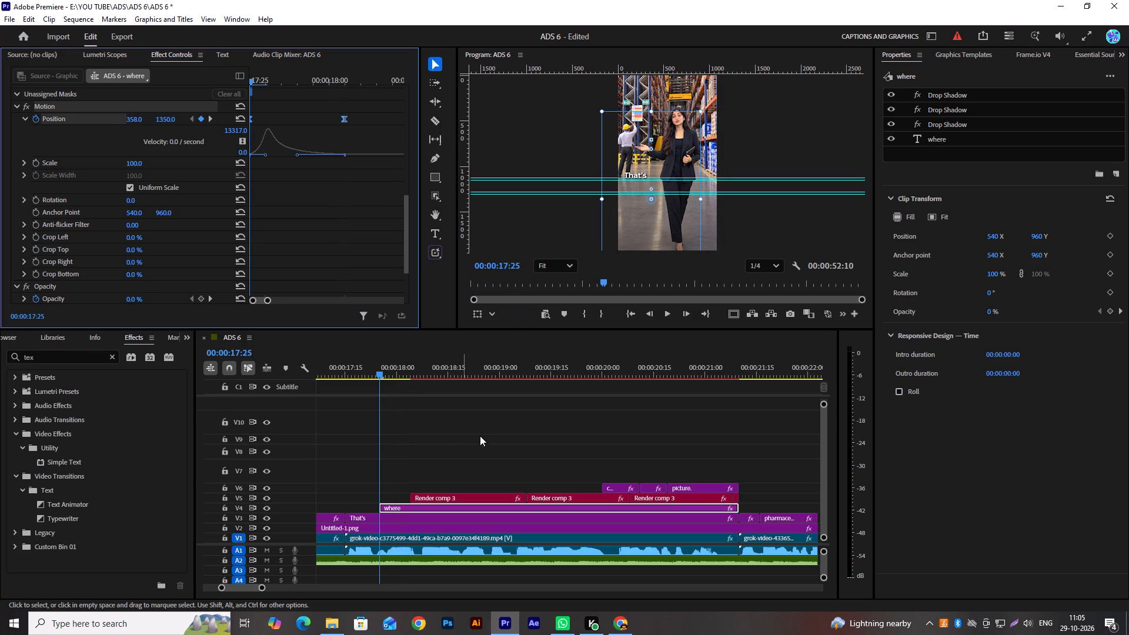
# Play the sequence from the "where" caption through the OSV FTWZ title to check the caption animation.
pyautogui.press('space')
pyautogui.press('space')
pyautogui.press('space')
pyautogui.scroll(-3, 509, 434)
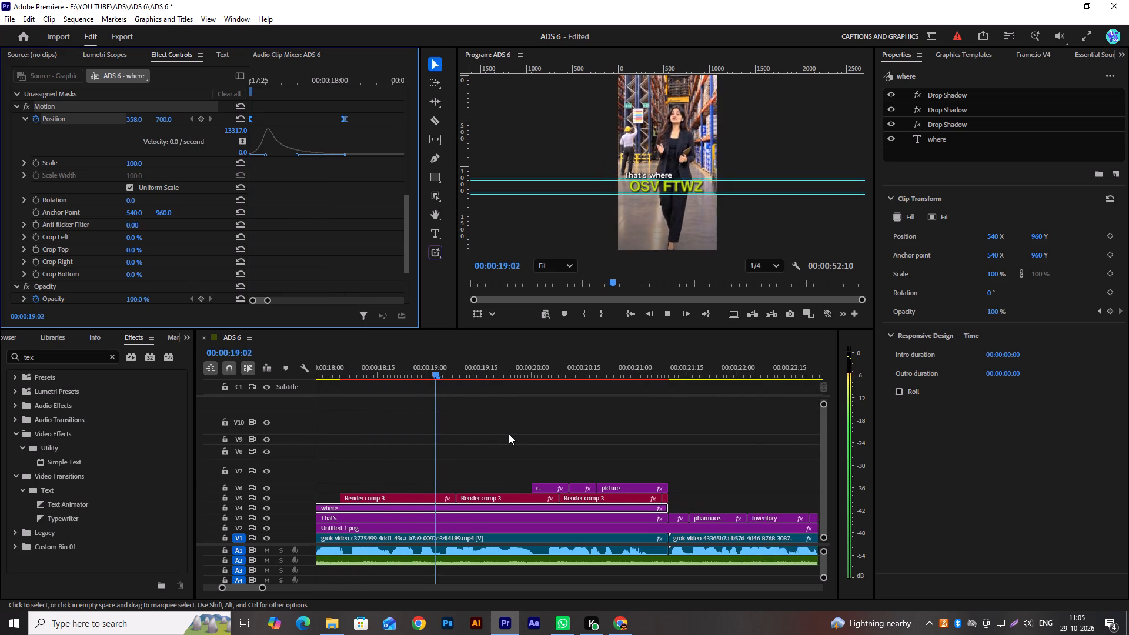
pyautogui.scroll(-6, 509, 434)
pyautogui.press('space')
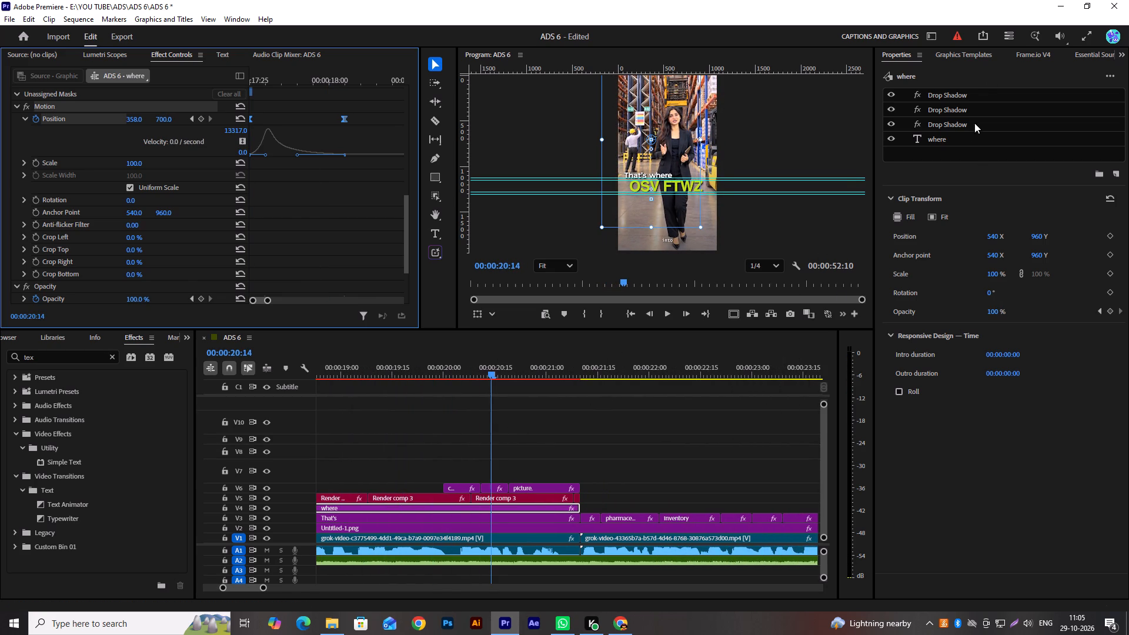
# Open the graphics templates library and browse My Templates.
pyautogui.click(960, 51)
pyautogui.scroll(-9, 961, 361)
pyautogui.scroll(9, 961, 361)
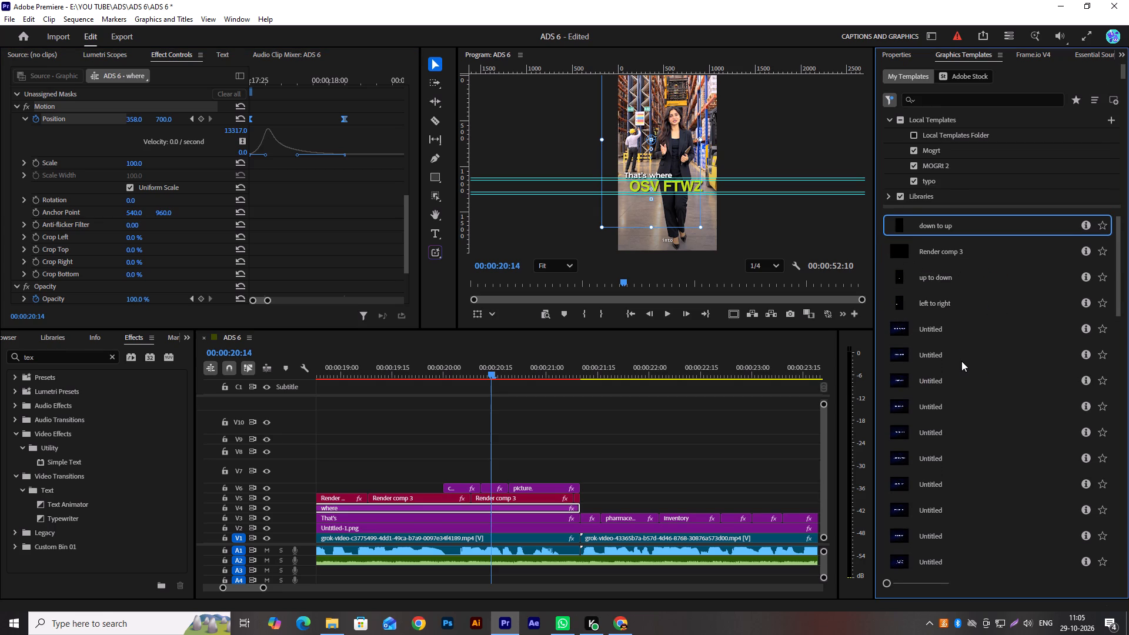
pyautogui.scroll(10, 961, 361)
# Switch to the YouTube video in Chrome and adjust the player's volume.
pyautogui.click(623, 626)
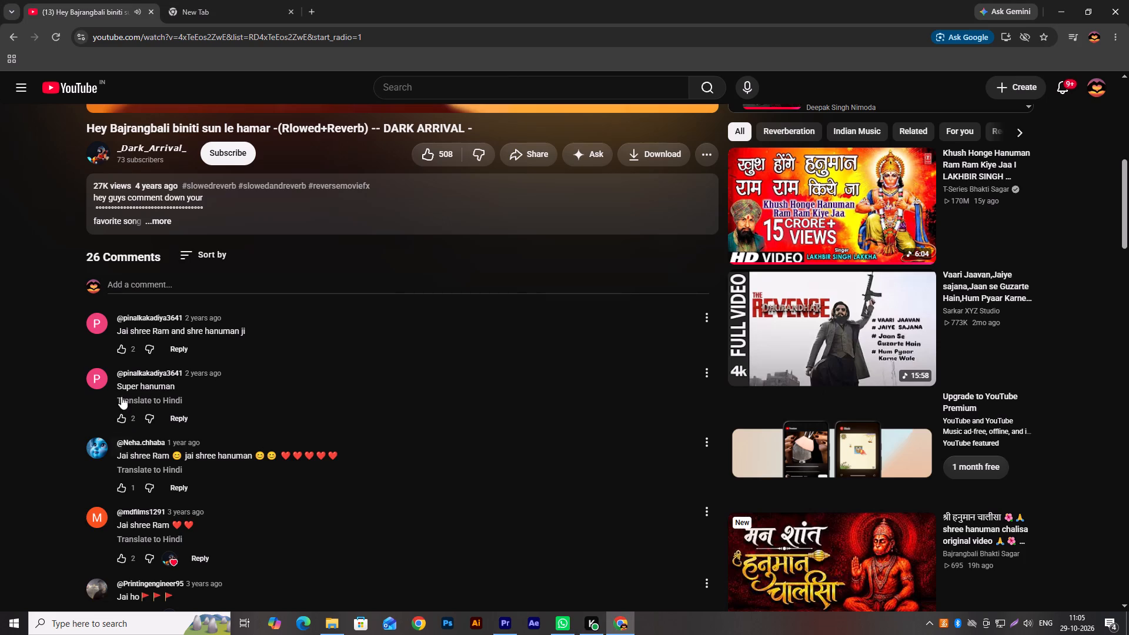
pyautogui.scroll(2, 199, 341)
pyautogui.click(227, 216)
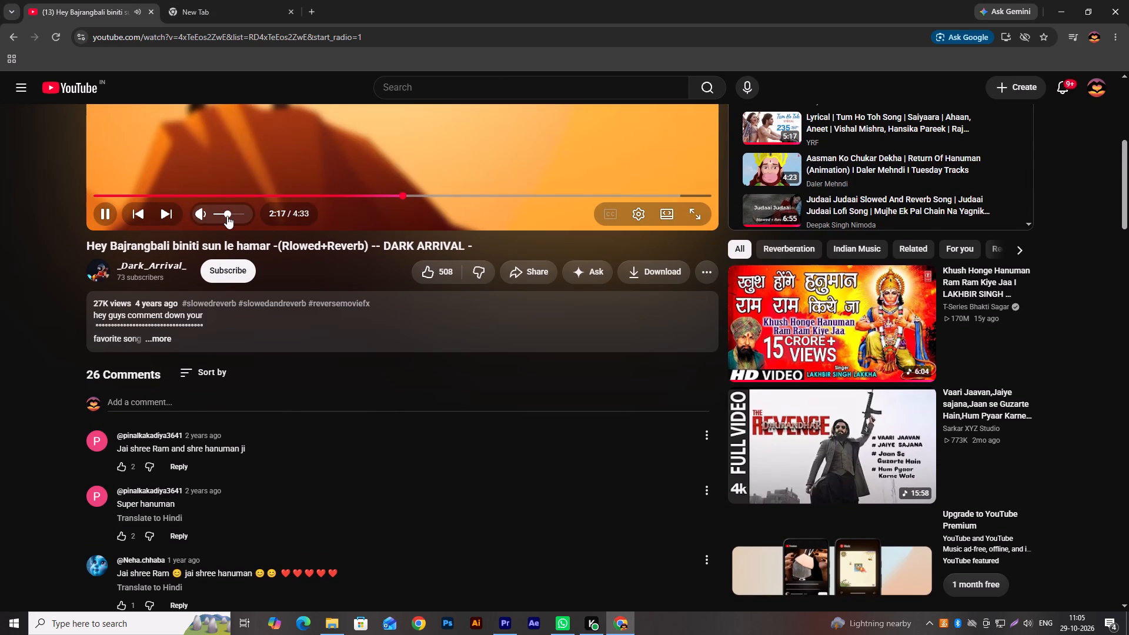
# Return to Premiere and add the "up to down" template on track V7, starting at the beginning of the "comes" caption.
pyautogui.click(499, 620)
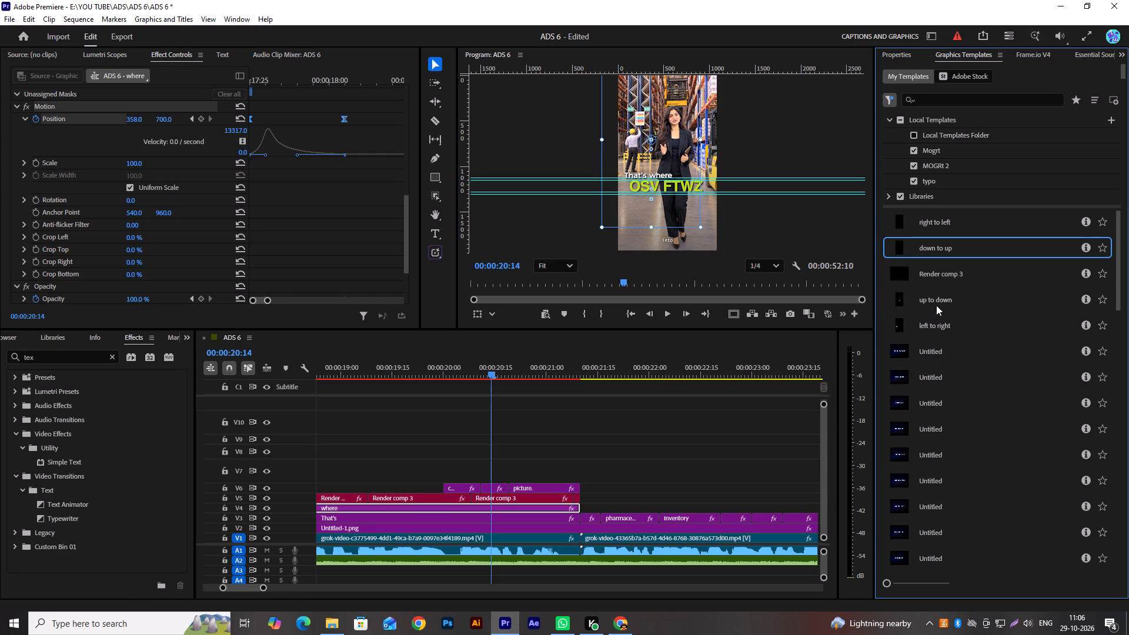
pyautogui.moveTo(938, 299); pyautogui.dragTo(448, 464)
pyautogui.keyDown('alt'); pyautogui.scroll(7, 473, 478); pyautogui.keyUp('alt')
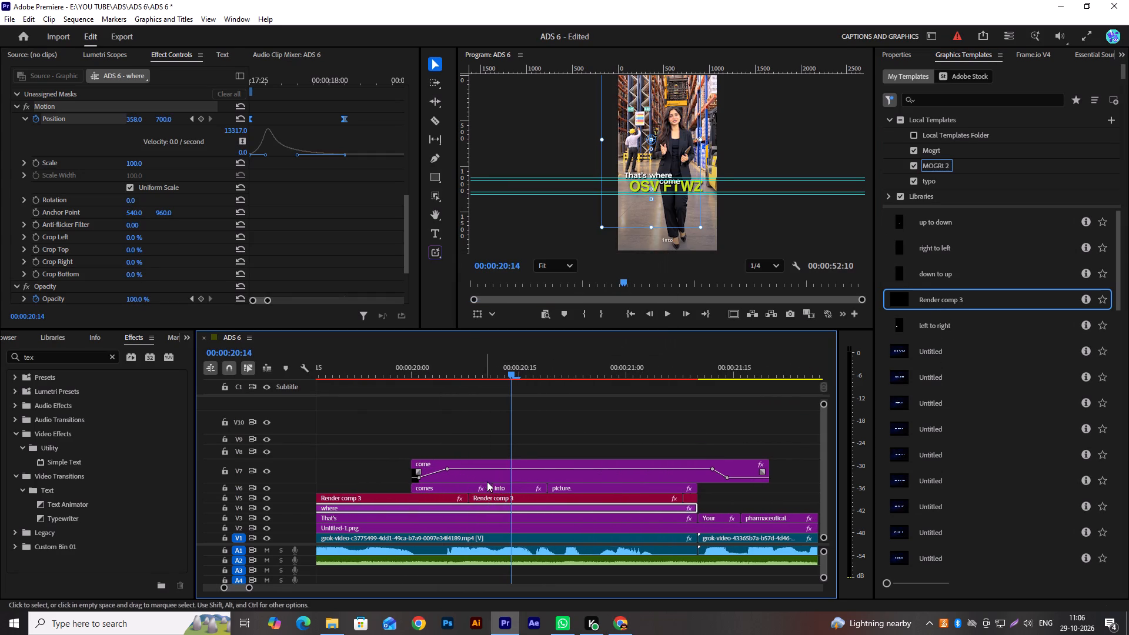
pyautogui.scroll(1, 546, 499)
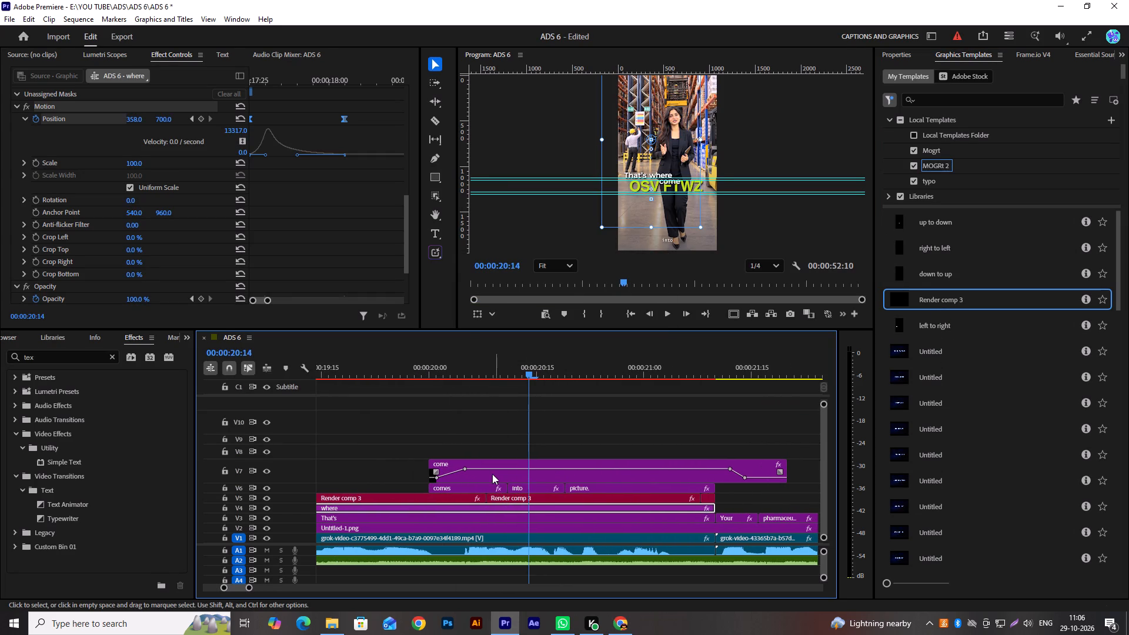
# Open the "come" text layer of the template clip on V7 for editing.
pyautogui.click(492, 474)
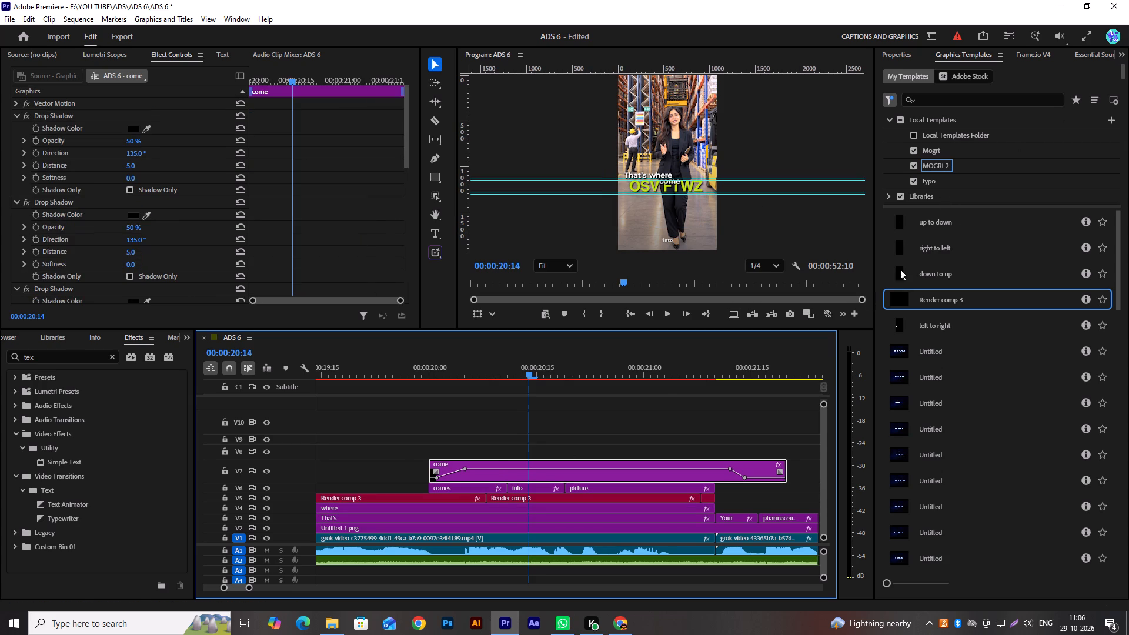
pyautogui.click(904, 52)
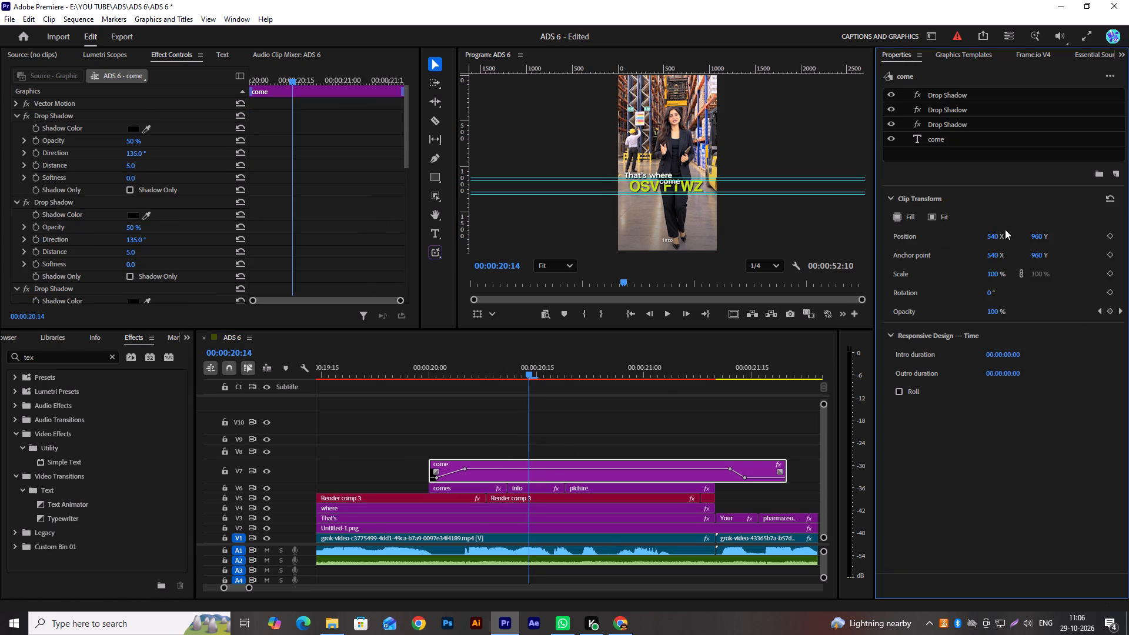
pyautogui.doubleClick(942, 139)
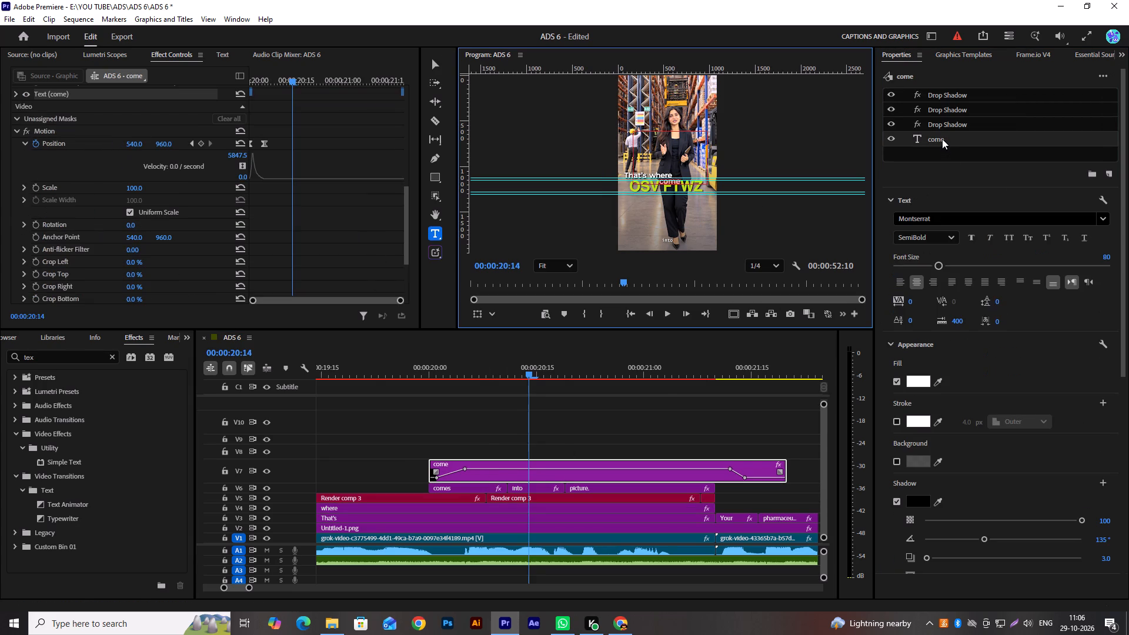
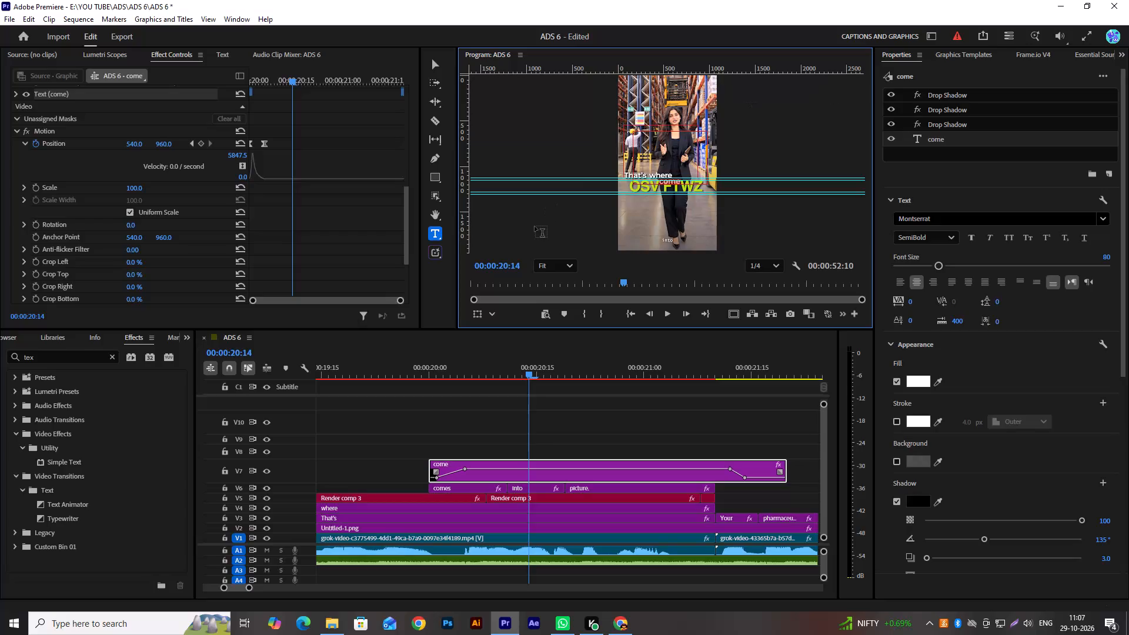
# Delete the two closing Opacity keyframes of the "come" clip on V7 so it no longer fades out.
pyautogui.scroll(-11, 405, 202)
pyautogui.scroll(1, 361, 205)
pyautogui.scroll(-5, 361, 205)
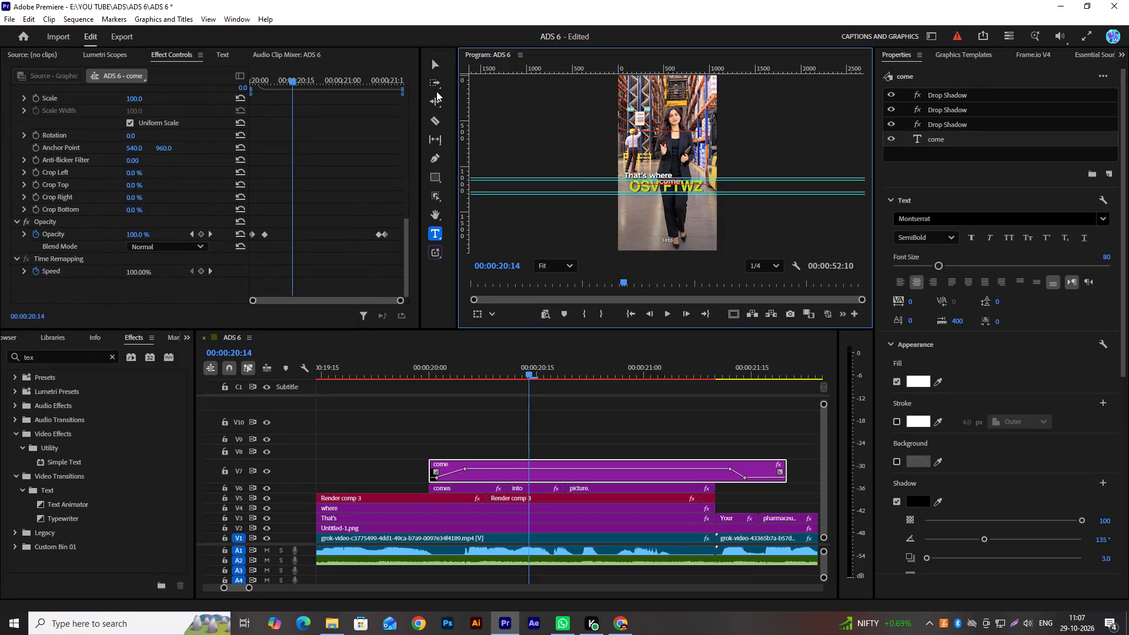
pyautogui.click(430, 61)
pyautogui.moveTo(356, 222); pyautogui.dragTo(397, 262)
pyautogui.press('Delete')
# Change the text of the animated template clip on V7 to "comes".
pyautogui.click(570, 464)
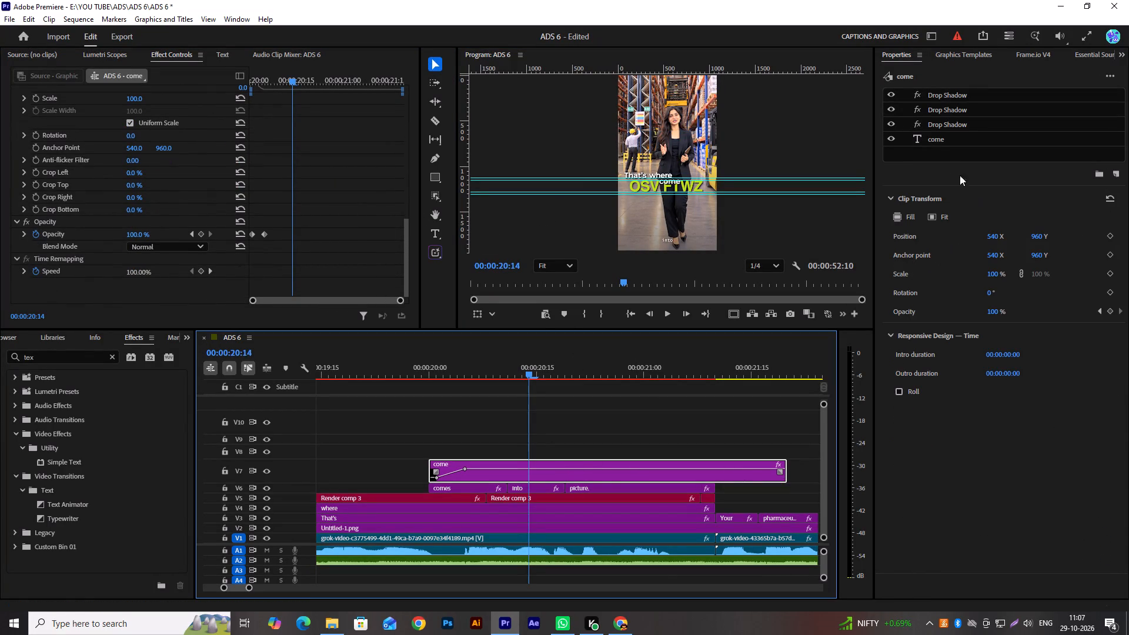
pyautogui.doubleClick(944, 139)
pyautogui.press('c')
pyautogui.write('omes')
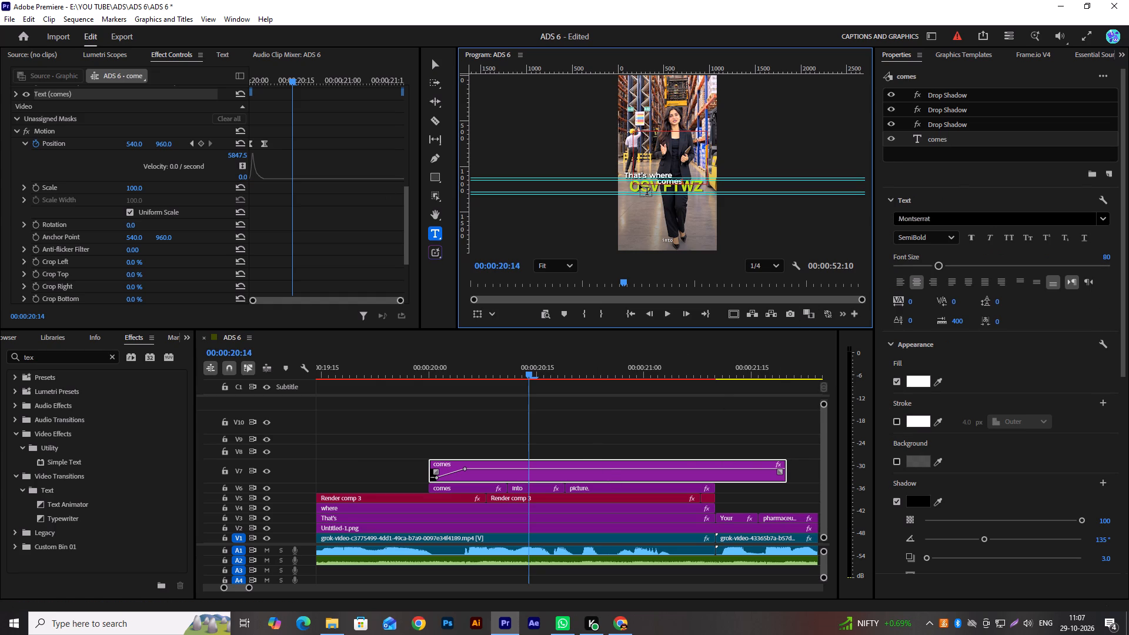
# Set the "comes" clip's second Motion Position keyframe to 610, 1121, placing the word under "OSV FTWZ".
pyautogui.scroll(10, 692, 208)
pyautogui.click(195, 139)
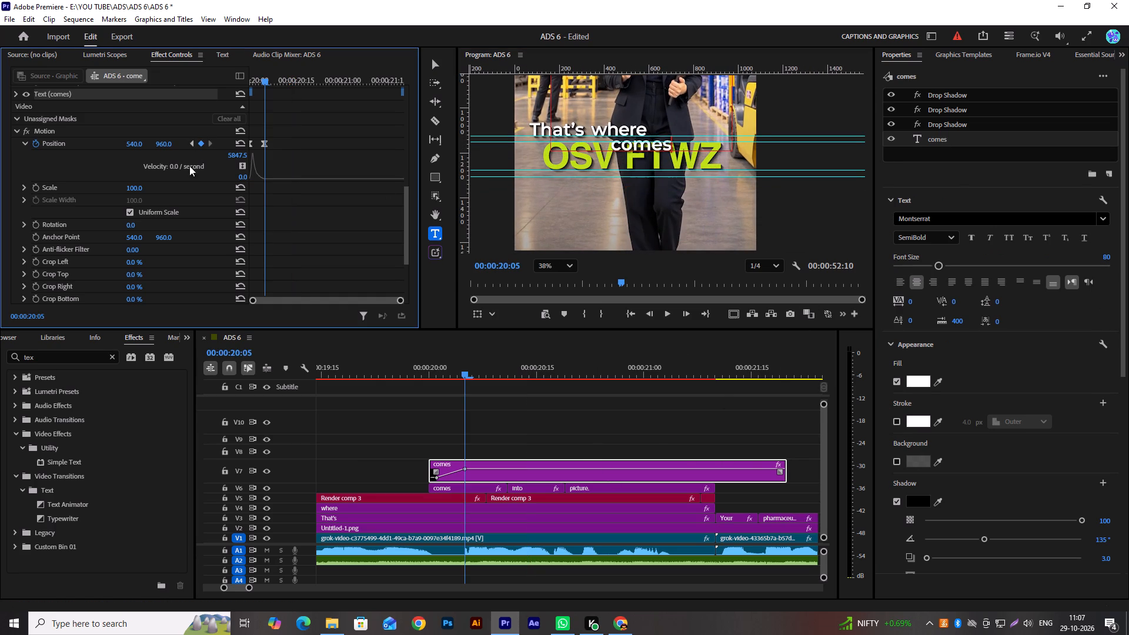
pyautogui.moveTo(162, 141); pyautogui.dragTo(239, 136)
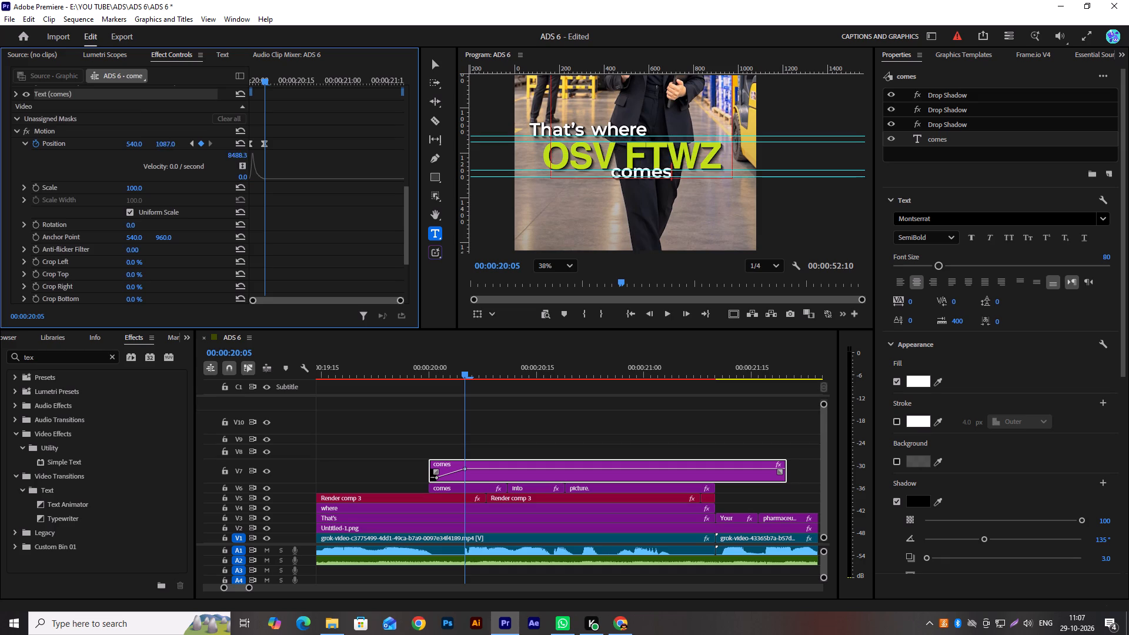
pyautogui.moveTo(239, 136); pyautogui.dragTo(268, 144)
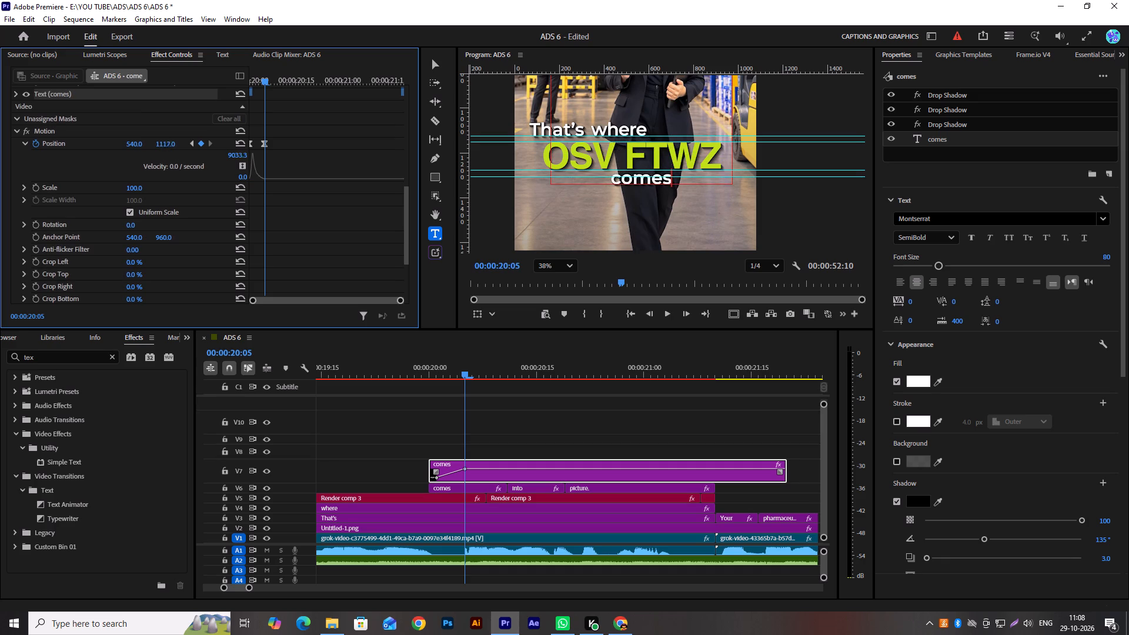
pyautogui.moveTo(268, 144); pyautogui.dragTo(269, 144)
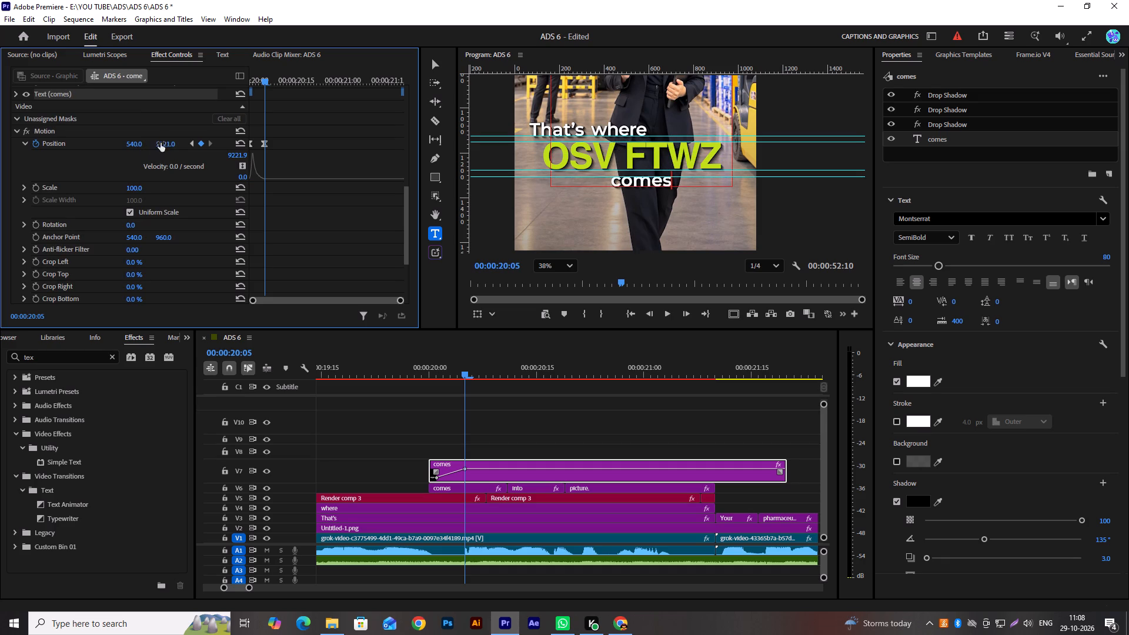
pyautogui.click(161, 143)
pyautogui.moveTo(169, 142); pyautogui.dragTo(183, 140)
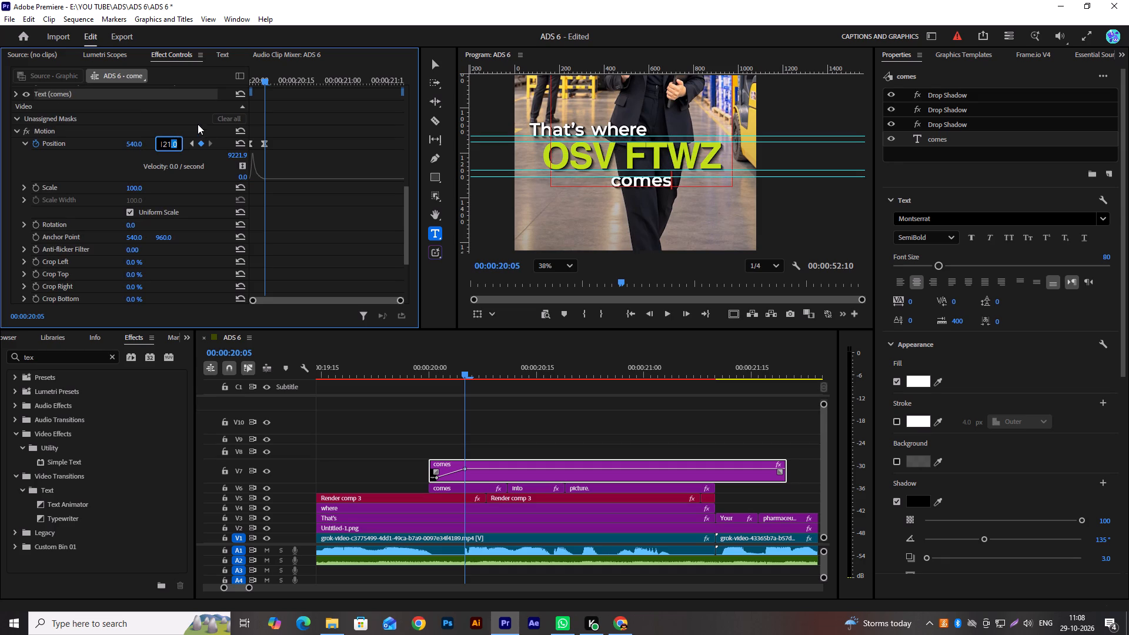
pyautogui.click(198, 124)
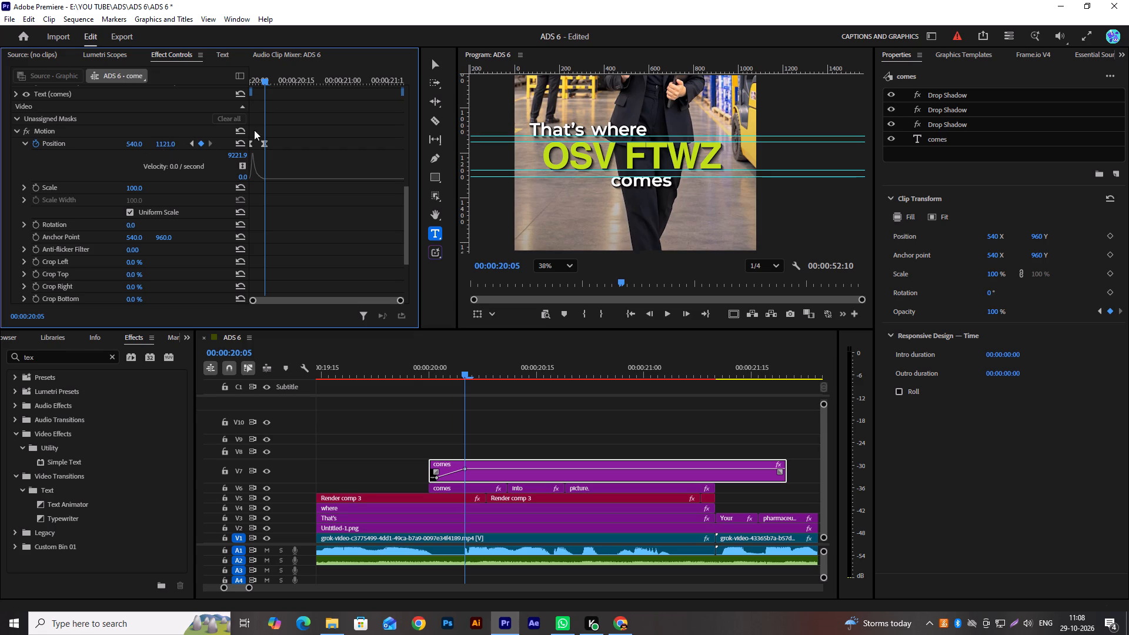
pyautogui.click(263, 79)
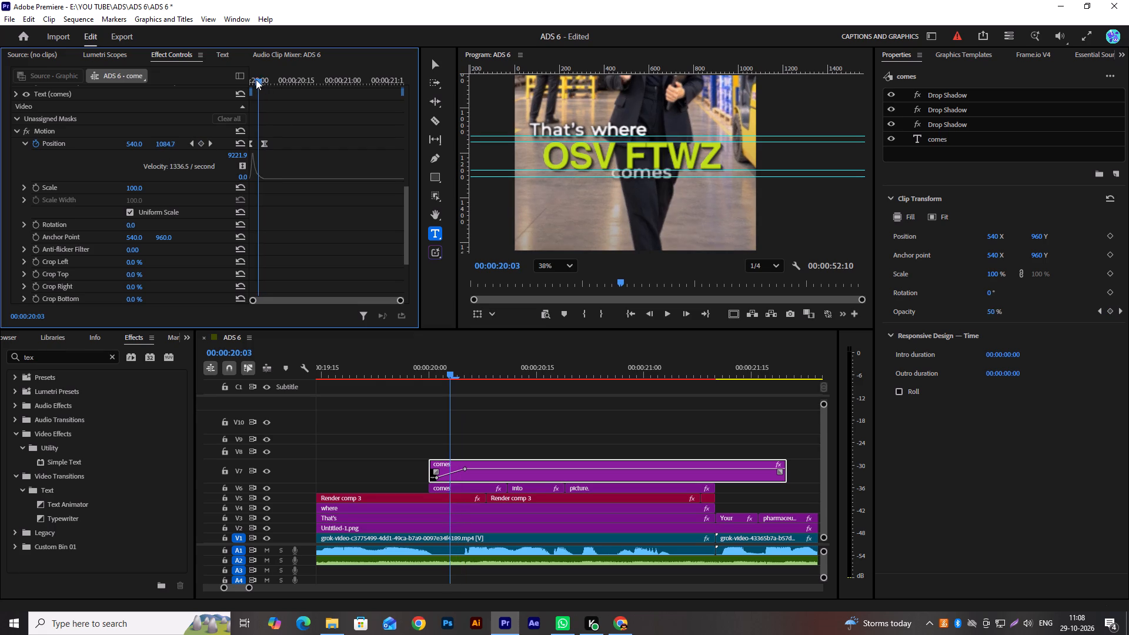
pyautogui.click(208, 141)
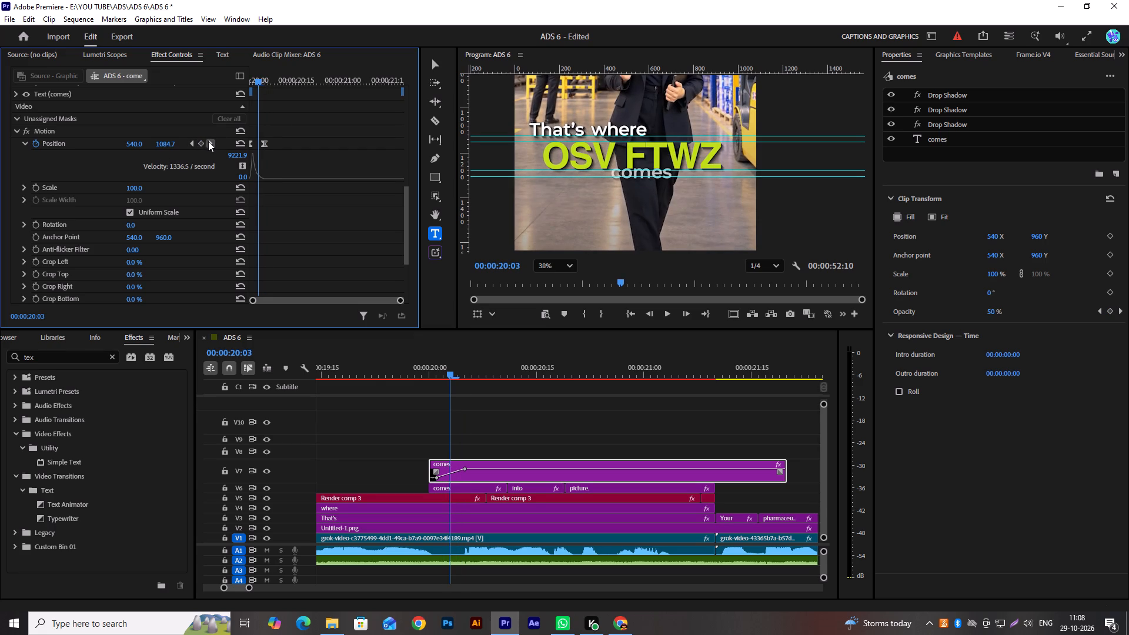
pyautogui.moveTo(133, 142); pyautogui.dragTo(162, 137)
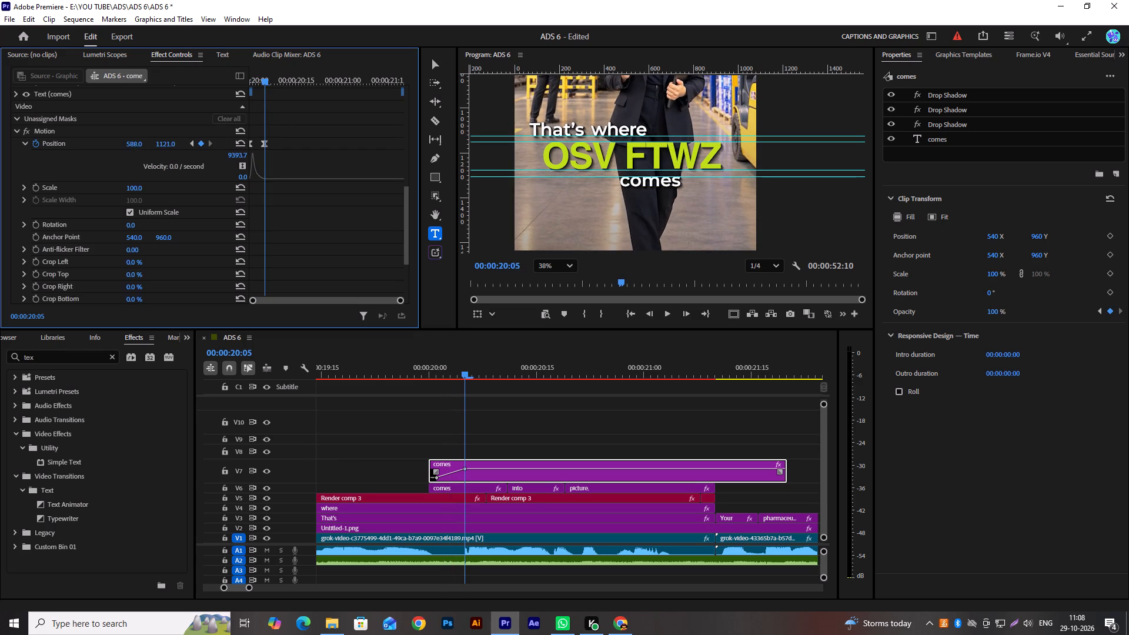
pyautogui.moveTo(162, 137); pyautogui.dragTo(175, 135)
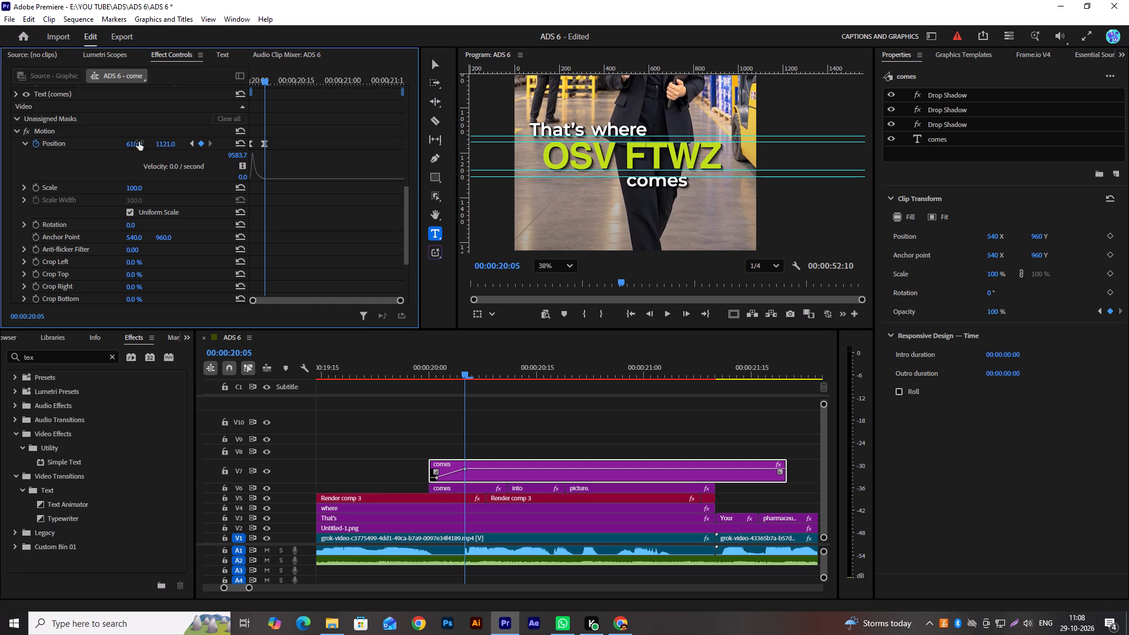
# Set the horizontal position of the "comes" clip's first Position keyframe to 610 and play back the animation.
pyautogui.click(191, 143)
pyautogui.click(131, 145)
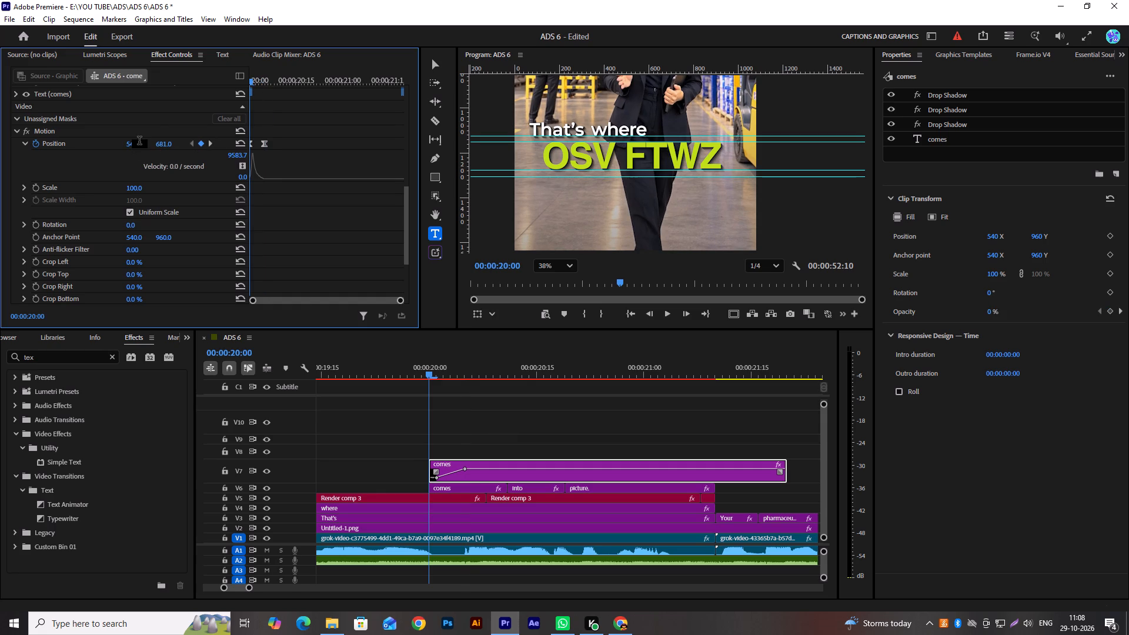
pyautogui.write('610')
pyautogui.press('Return')
pyautogui.press('space')
pyautogui.press('space')
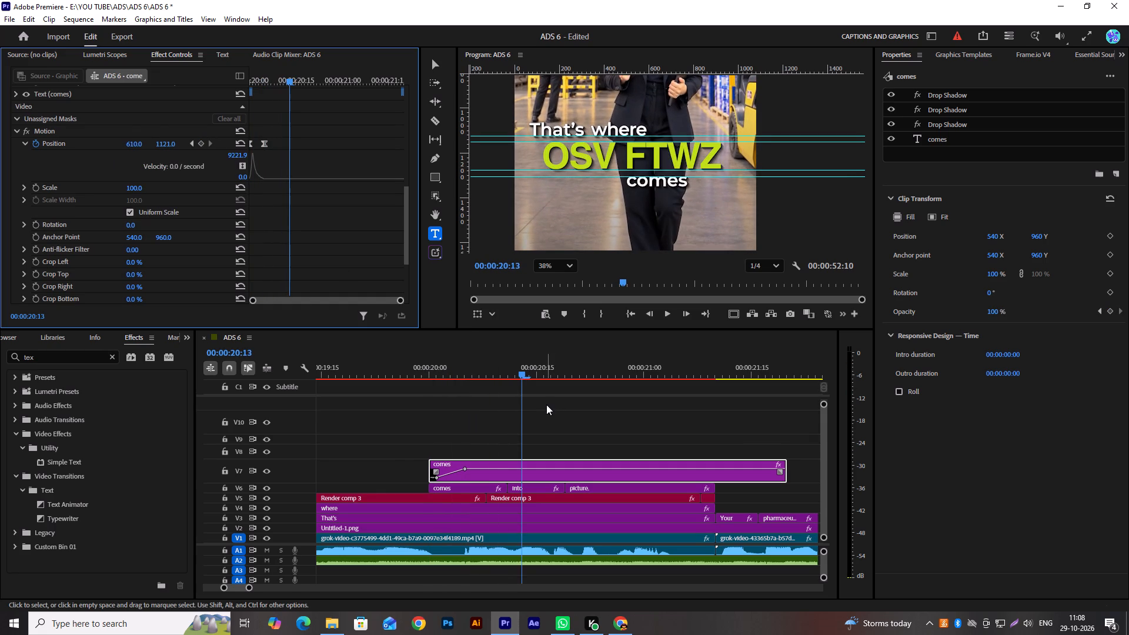
# Trim the end of the animated "comes" clip on V7 to match the end of the plain "comes" caption on V6.
pyautogui.scroll(-3, 545, 405)
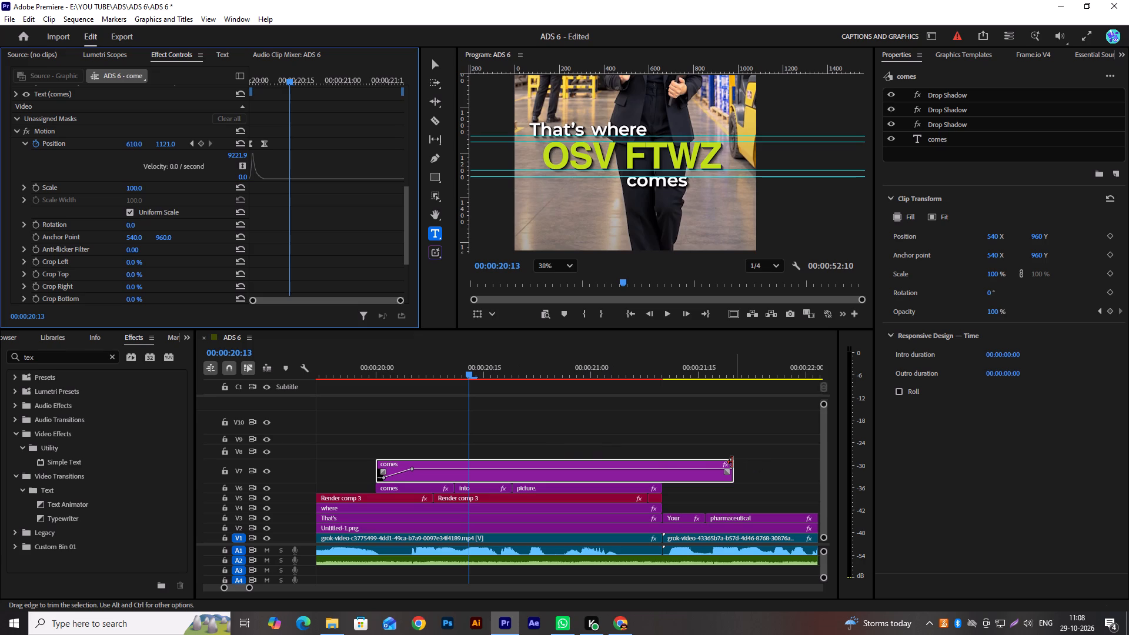
pyautogui.moveTo(732, 462); pyautogui.dragTo(504, 464)
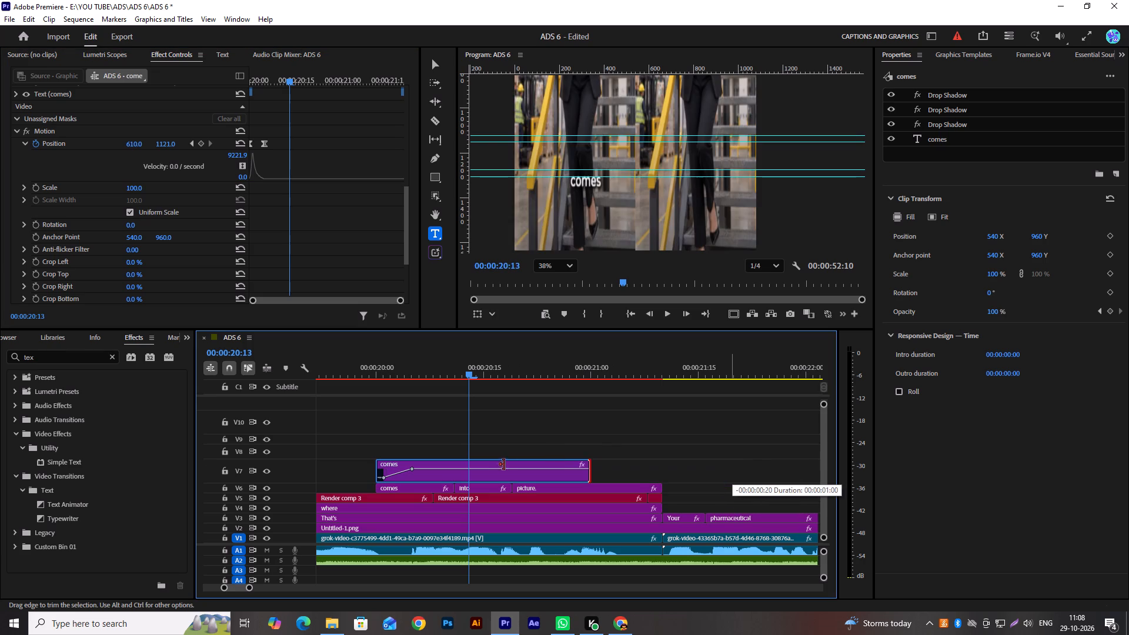
pyautogui.moveTo(504, 464); pyautogui.dragTo(452, 473)
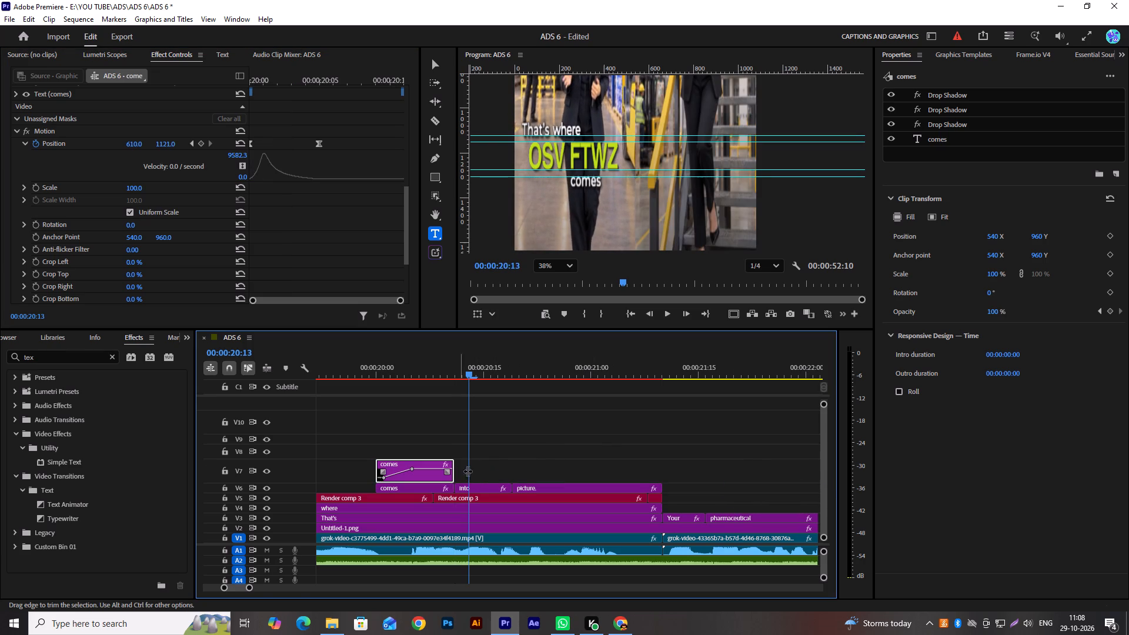
# Replace the plain "comes" caption on V6 with the animated "comes" clip from V7.
pyautogui.click(403, 487)
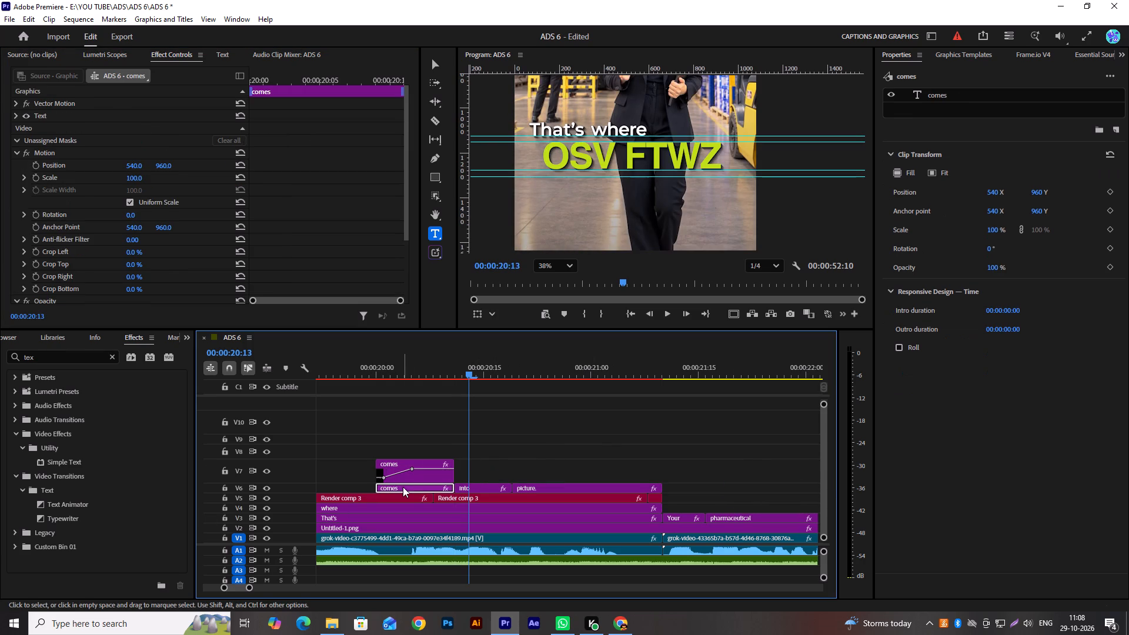
pyautogui.press('Delete')
pyautogui.moveTo(410, 477); pyautogui.dragTo(410, 486)
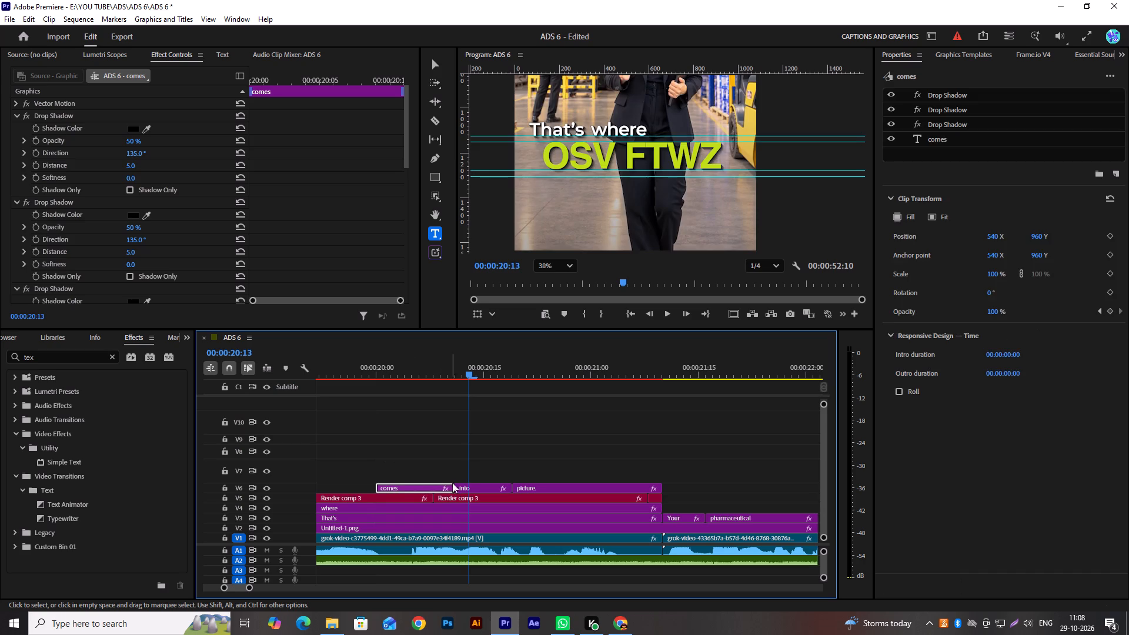
# Move the "into" caption up to V7 and extend the "comes" clip on V6 to the start of "picture.".
pyautogui.click(476, 484)
pyautogui.click(971, 91)
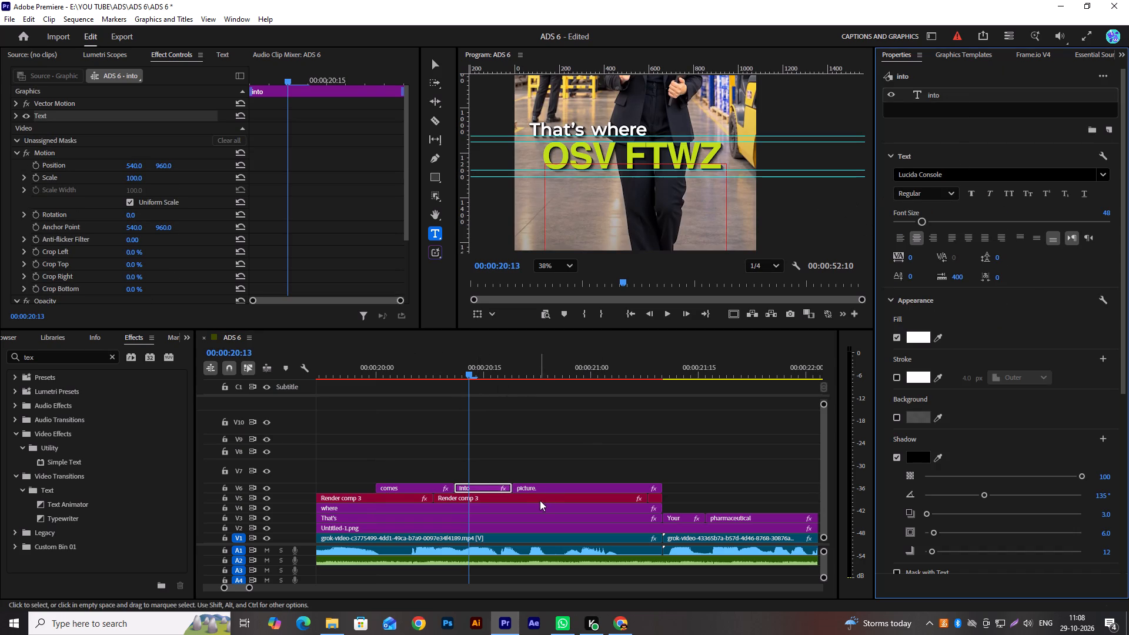
pyautogui.moveTo(483, 487); pyautogui.dragTo(483, 463)
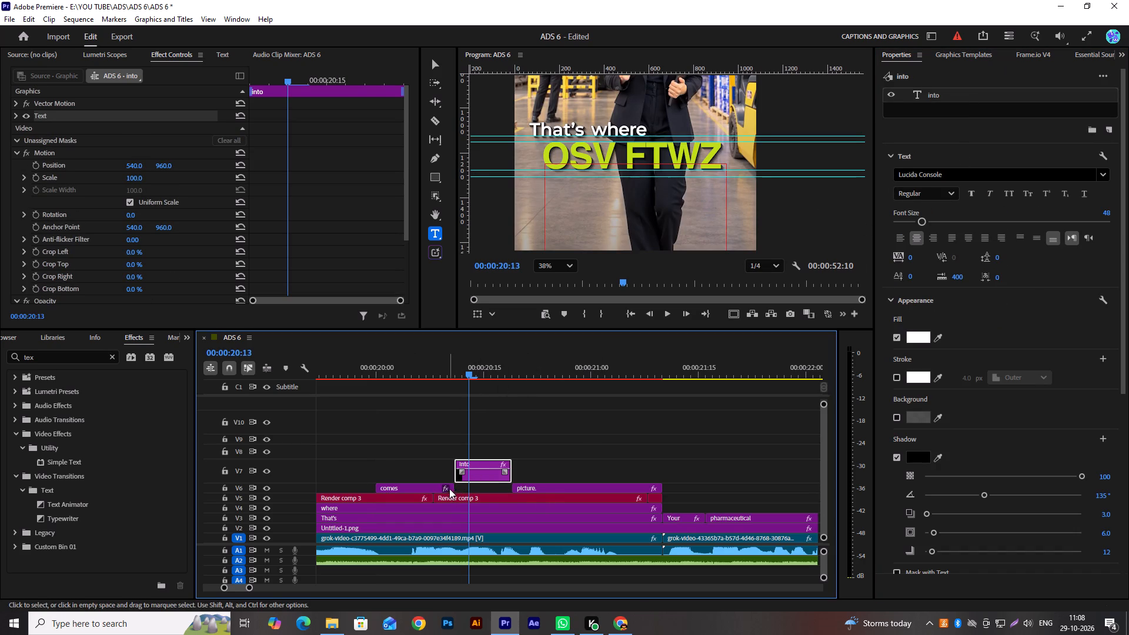
pyautogui.moveTo(453, 487); pyautogui.dragTo(476, 487)
pyautogui.moveTo(477, 488); pyautogui.dragTo(510, 489)
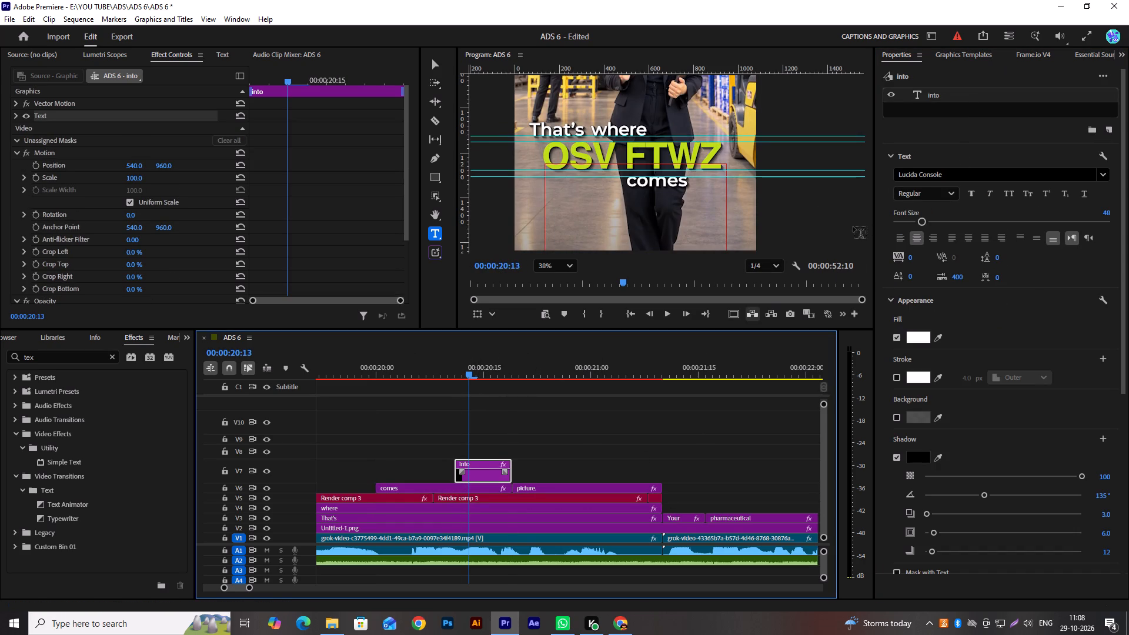
# Set the "into" caption's font to Montserrat SemiBold at size 80.
pyautogui.click(942, 180)
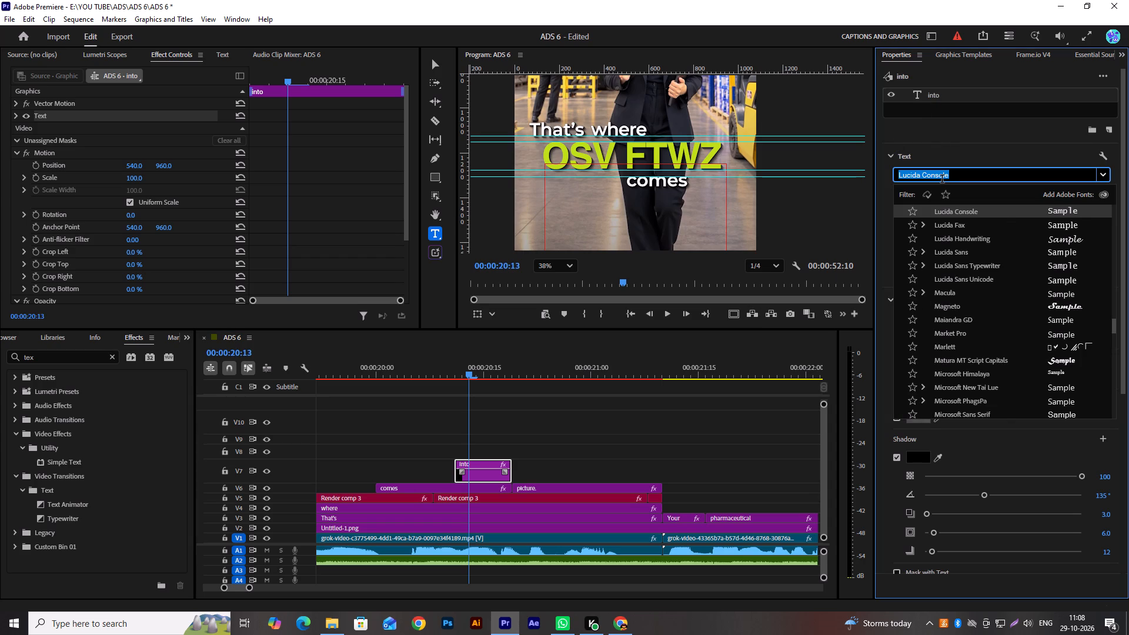
pyautogui.press('m')
pyautogui.write('ont')
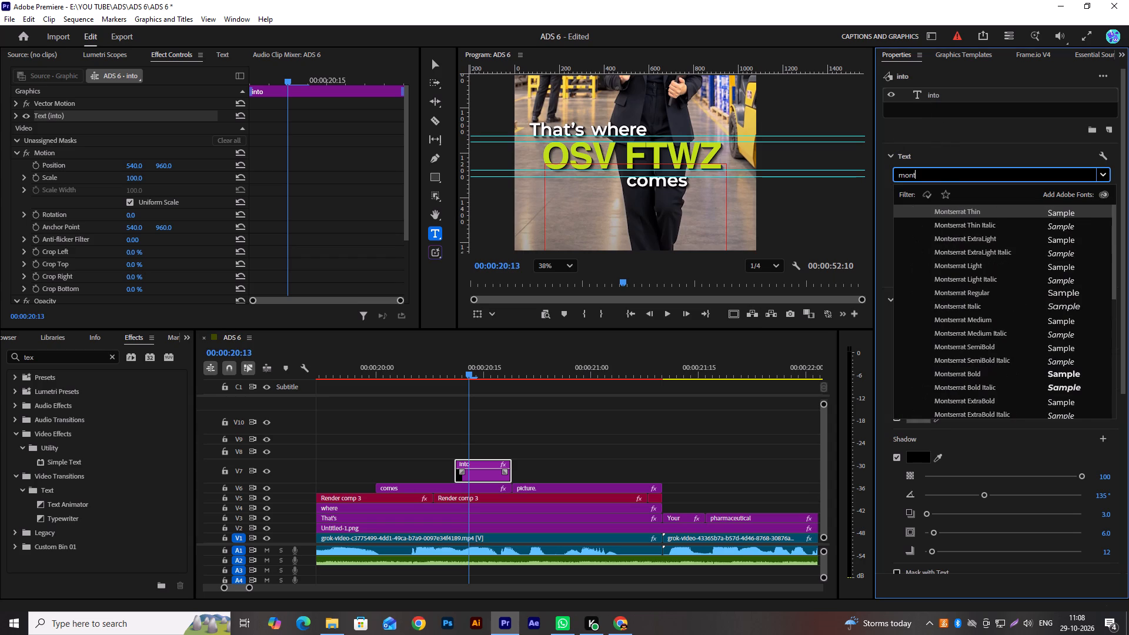
pyautogui.click(967, 350)
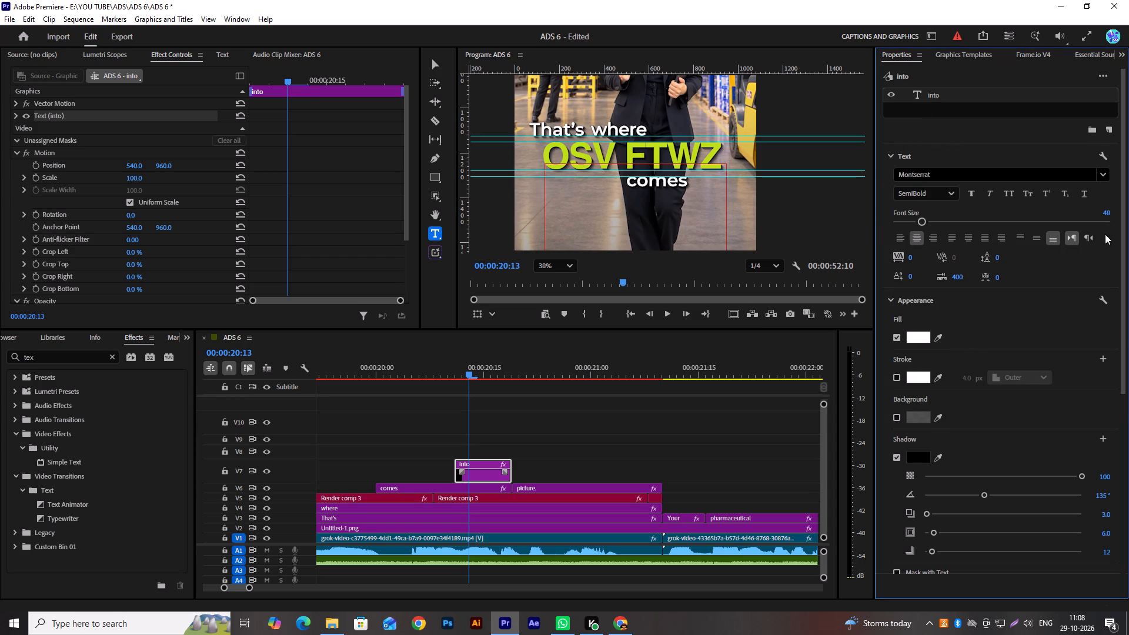
pyautogui.click(1105, 213)
pyautogui.write('80')
pyautogui.press('Return')
# Position the "into" caption at 879, 485.8, aligned beside "comes" beneath "OSV FTWZ".
pyautogui.moveTo(166, 163); pyautogui.dragTo(56, 219)
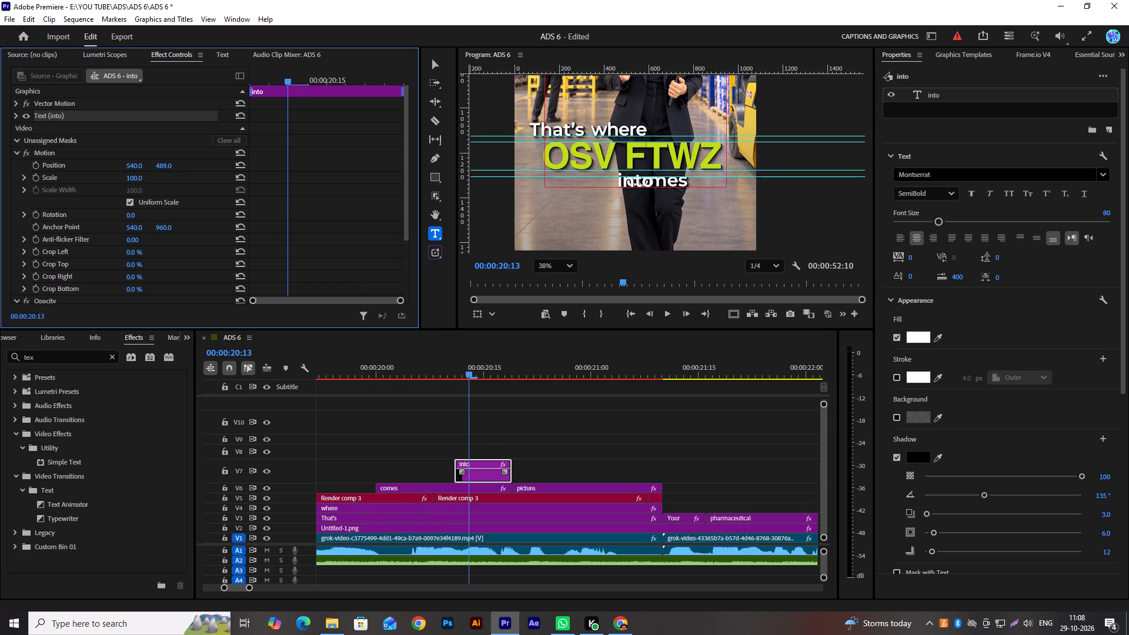
pyautogui.moveTo(56, 219); pyautogui.dragTo(61, 218)
pyautogui.moveTo(129, 164); pyautogui.dragTo(287, 179)
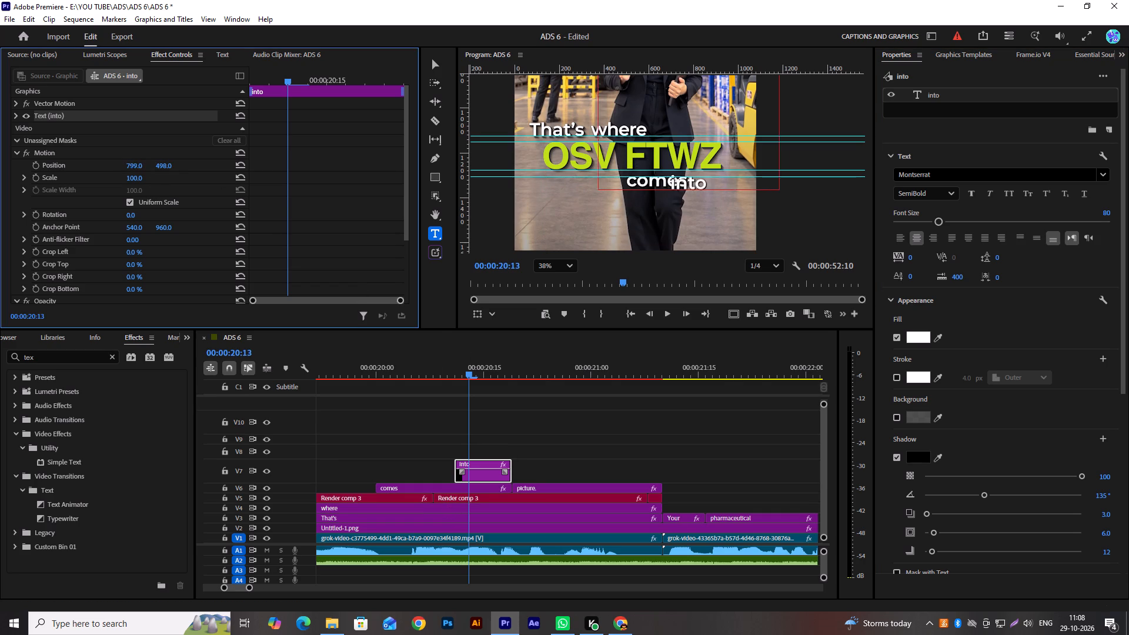
pyautogui.moveTo(287, 179); pyautogui.dragTo(332, 186)
pyautogui.scroll(8, 803, 159)
pyautogui.scroll(-1, 803, 159)
pyautogui.scroll(1, 803, 159)
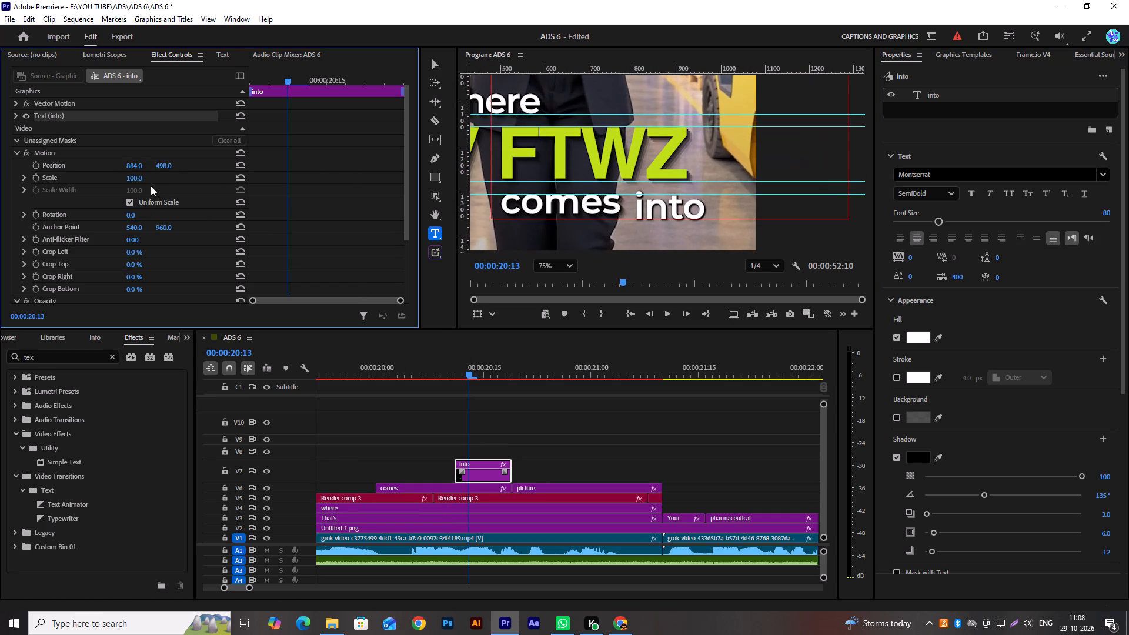
pyautogui.moveTo(166, 165); pyautogui.dragTo(158, 165)
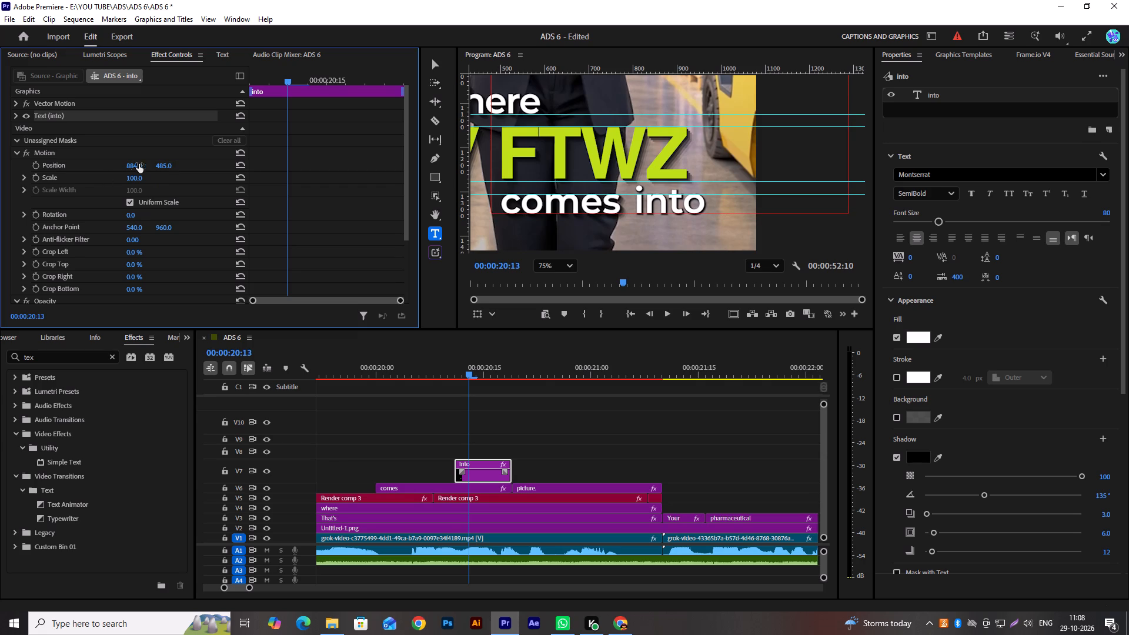
pyautogui.keyDown('ctrl'); pyautogui.click(161, 165); pyautogui.keyUp('ctrl')
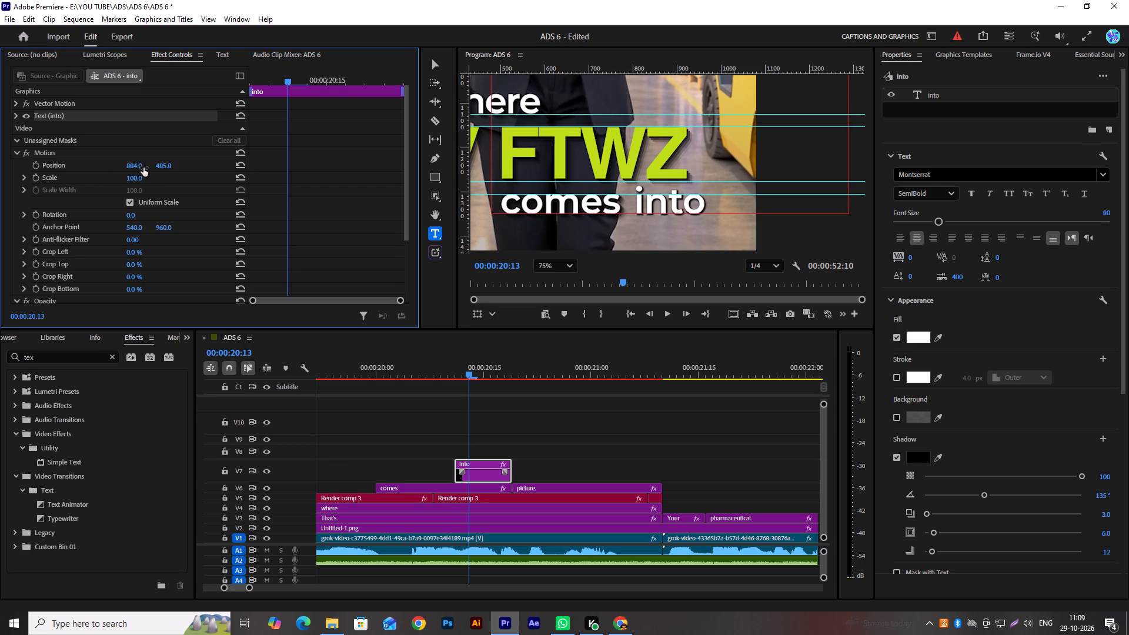
pyautogui.click(138, 168)
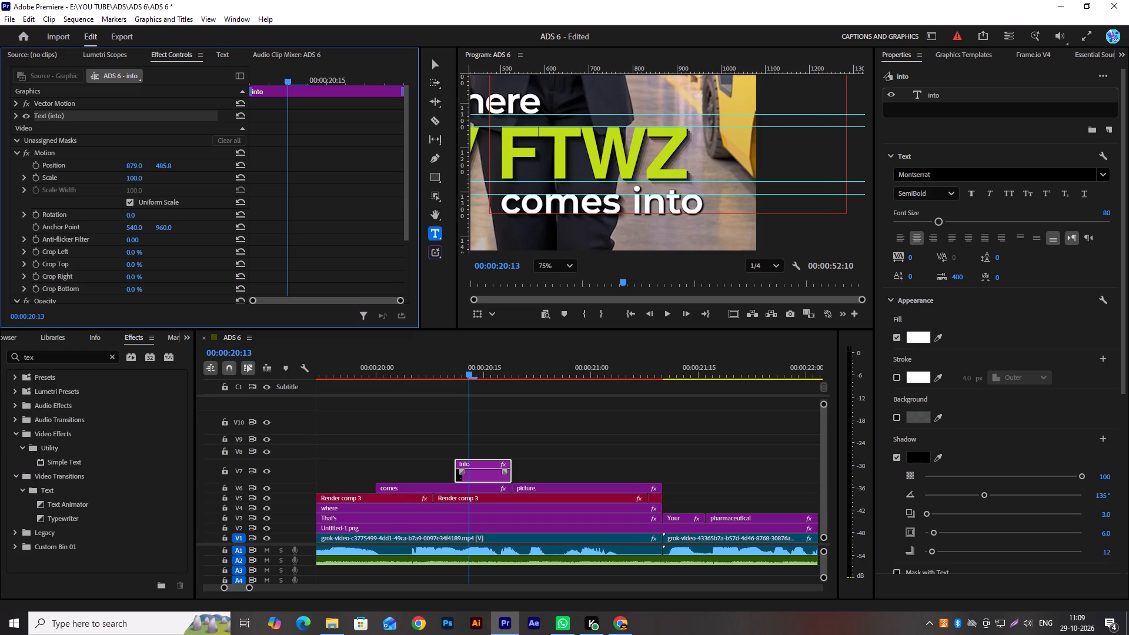
pyautogui.scroll(-14, 583, 222)
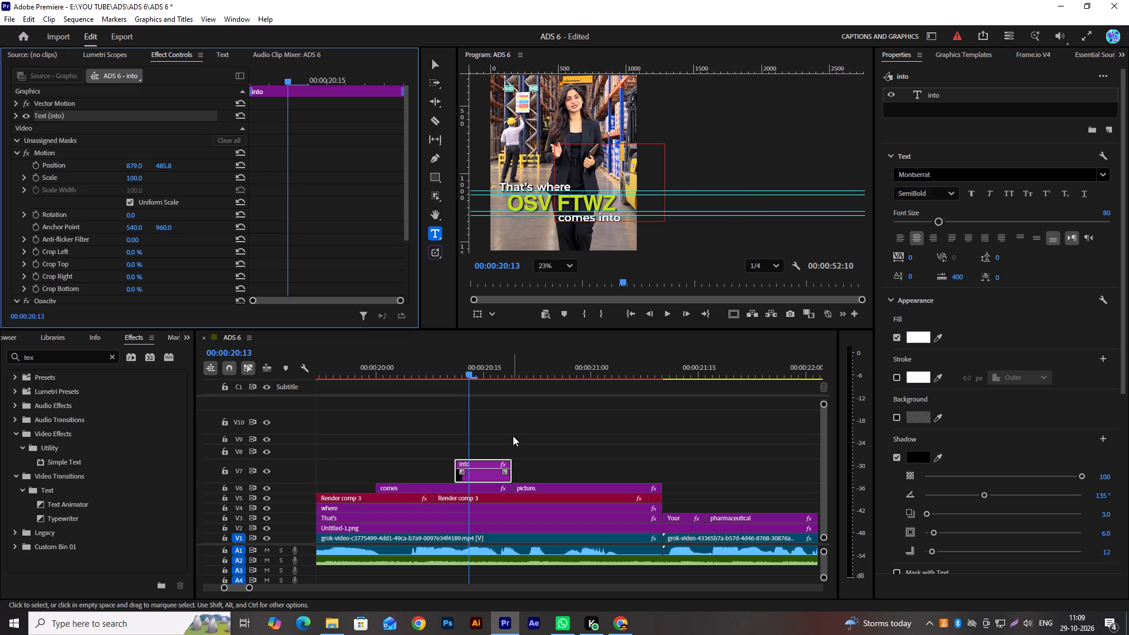
# Set the "picture." caption's font to Montserrat SemiBold at size 80.
pyautogui.press('space')
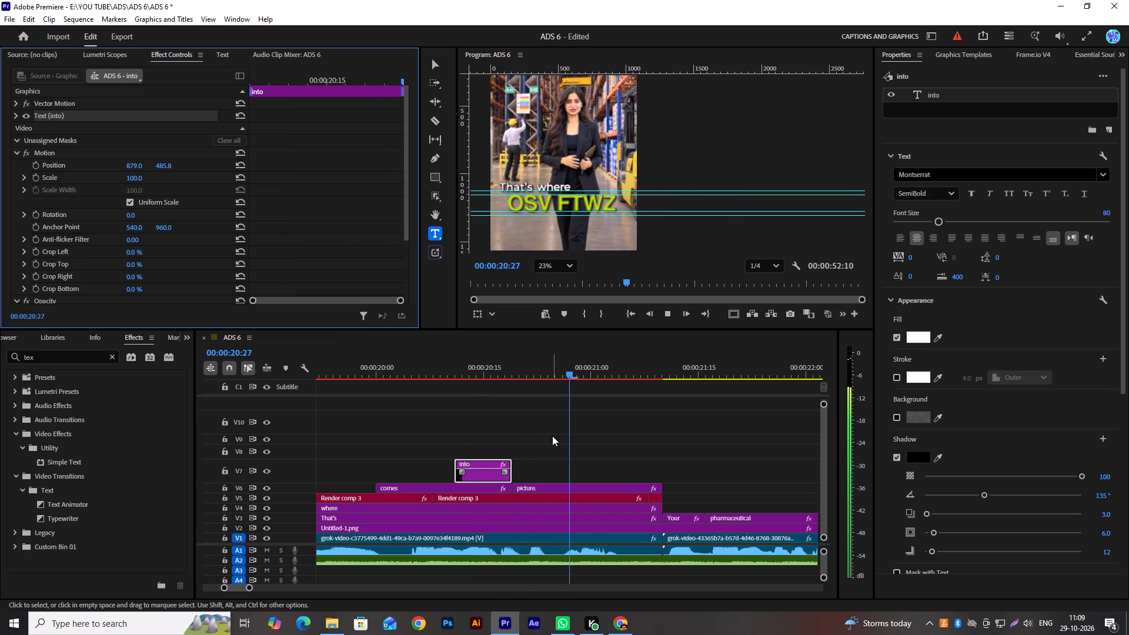
pyautogui.press('space')
pyautogui.click(561, 485)
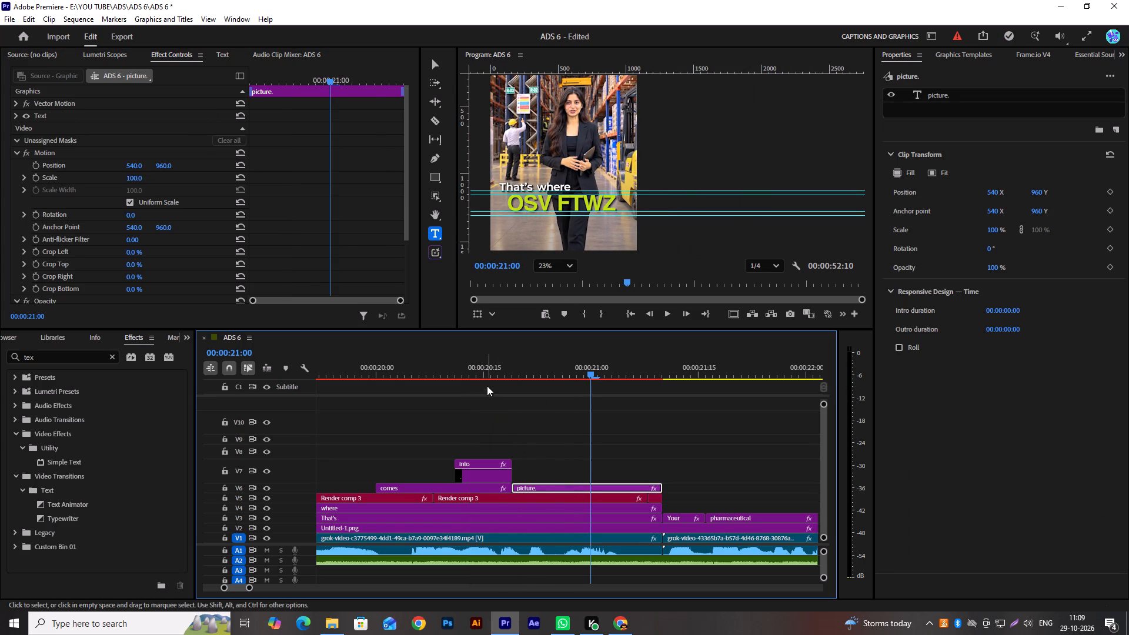
pyautogui.moveTo(492, 373); pyautogui.dragTo(540, 383)
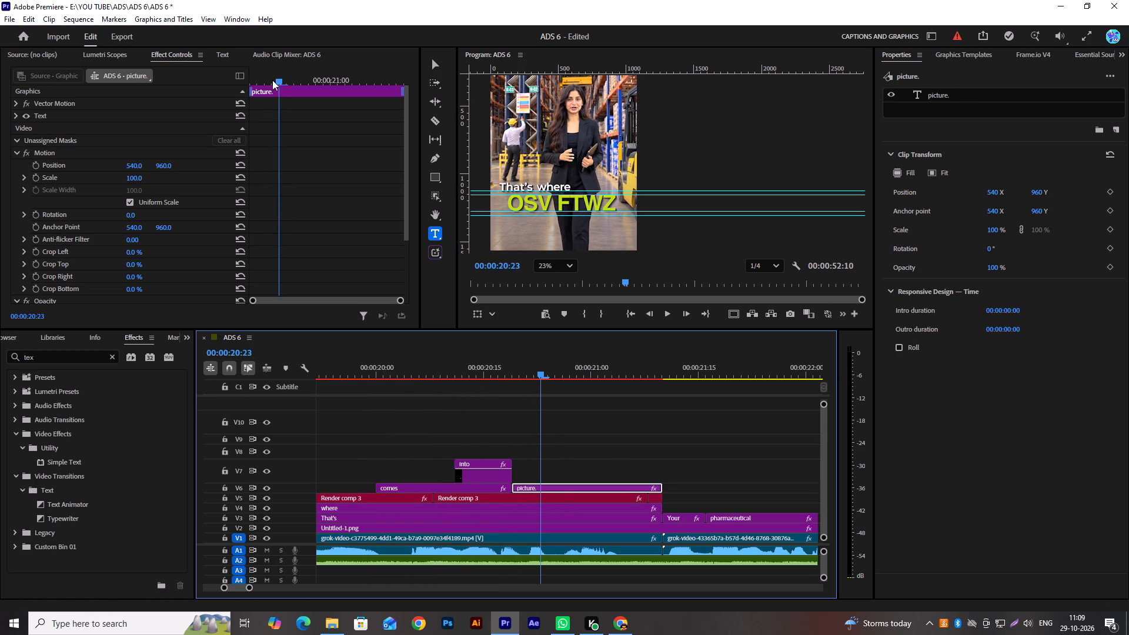
pyautogui.click(953, 94)
pyautogui.click(956, 172)
pyautogui.write('mont')
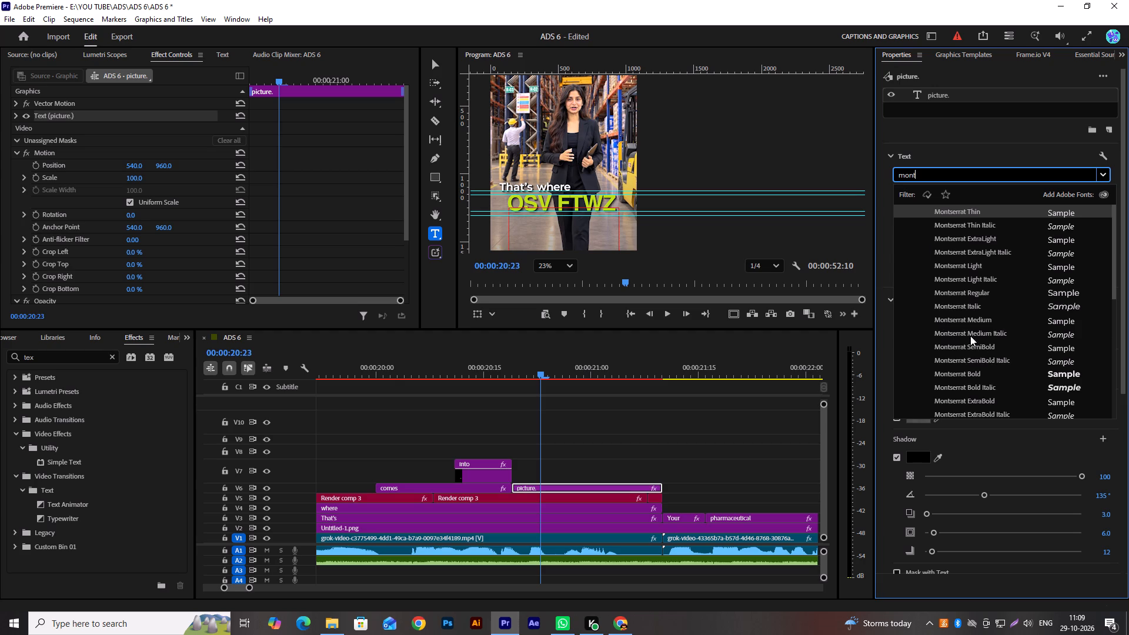
pyautogui.click(979, 345)
pyautogui.click(1103, 210)
pyautogui.write('80')
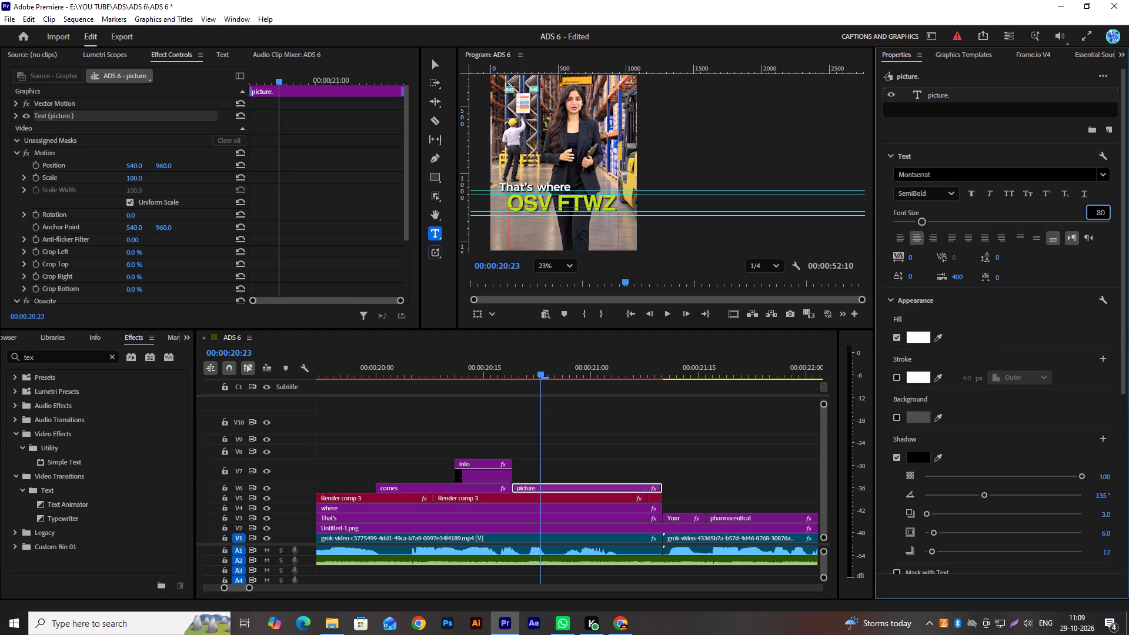
pyautogui.press('Return')
# Raise the "picture." caption to vertical position 502, just beneath the "OSV FTWZ" headline.
pyautogui.moveTo(161, 166); pyautogui.dragTo(146, 169)
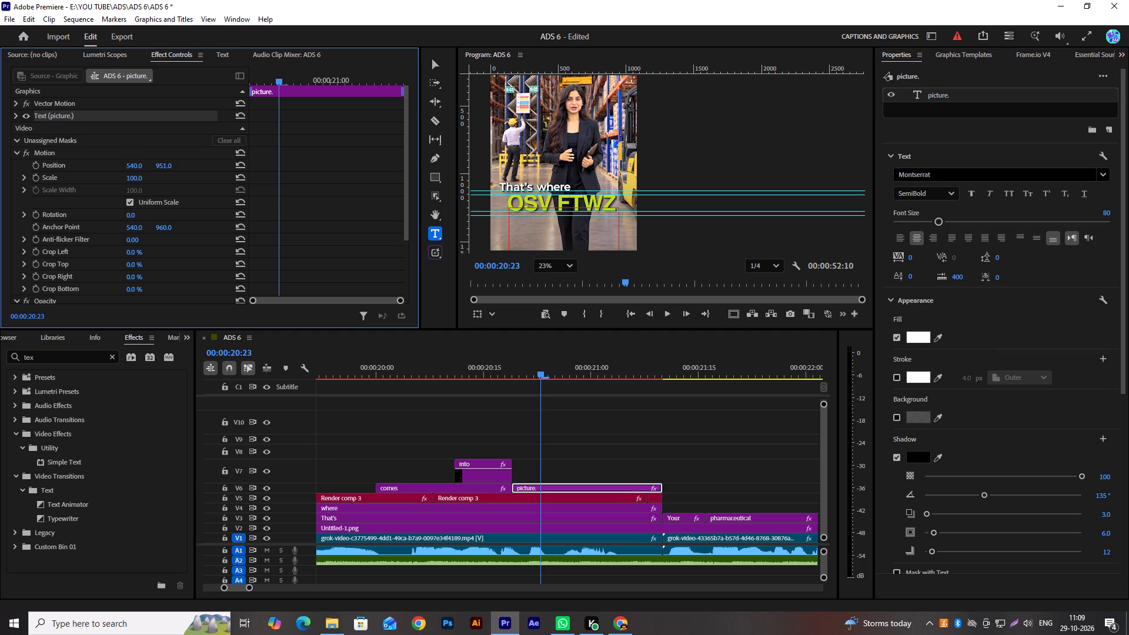
pyautogui.moveTo(146, 169); pyautogui.dragTo(97, 187)
pyautogui.scroll(9, 616, 232)
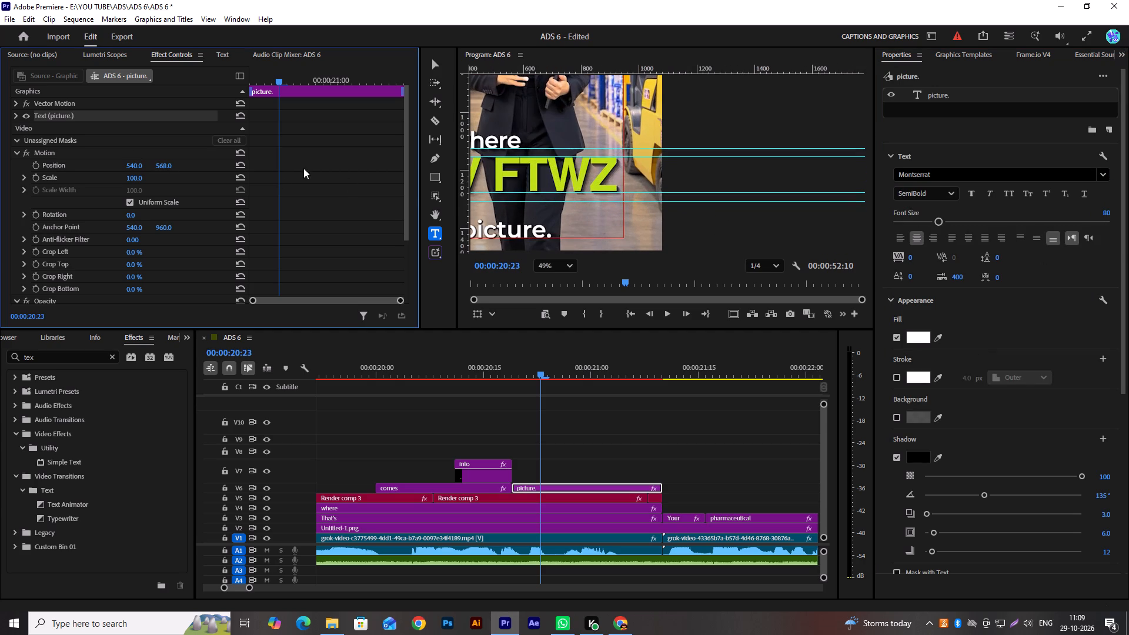
pyautogui.moveTo(165, 167); pyautogui.dragTo(125, 179)
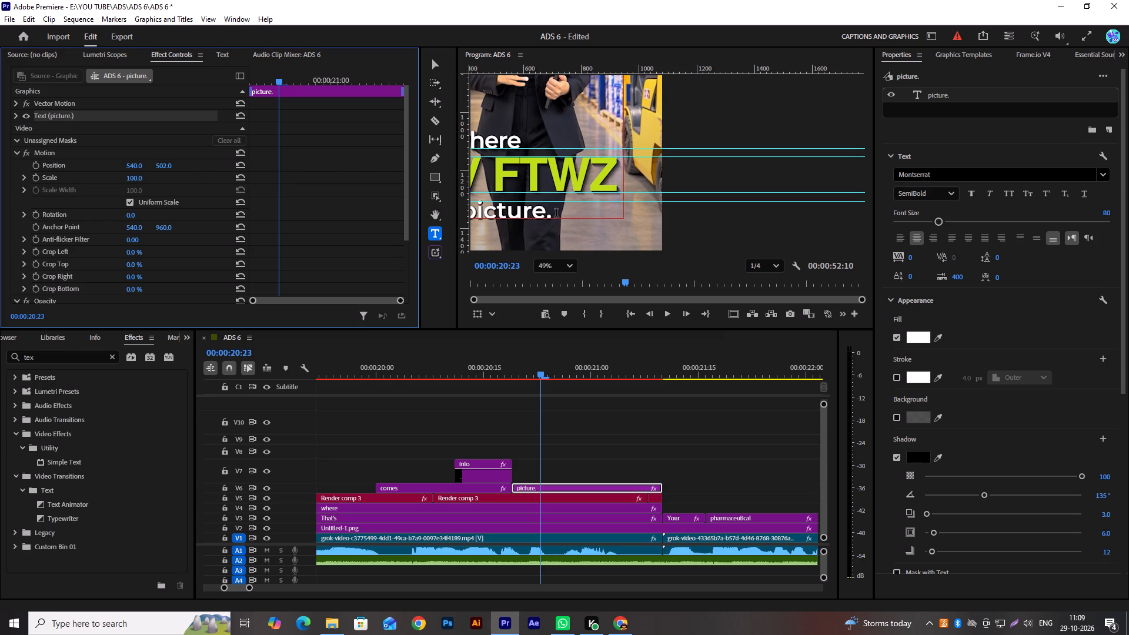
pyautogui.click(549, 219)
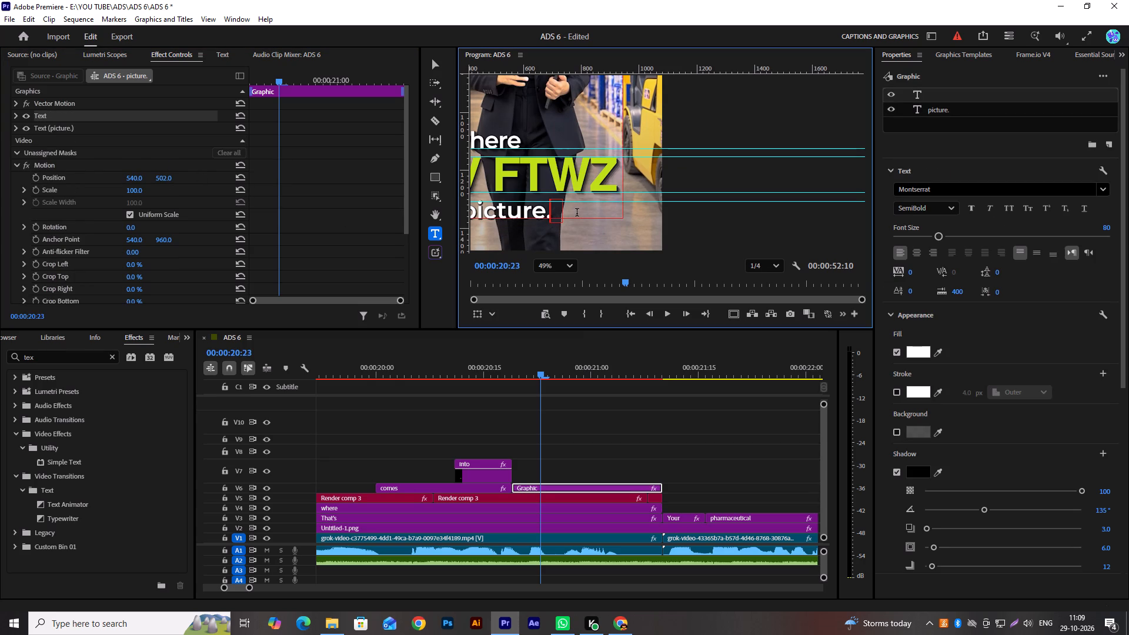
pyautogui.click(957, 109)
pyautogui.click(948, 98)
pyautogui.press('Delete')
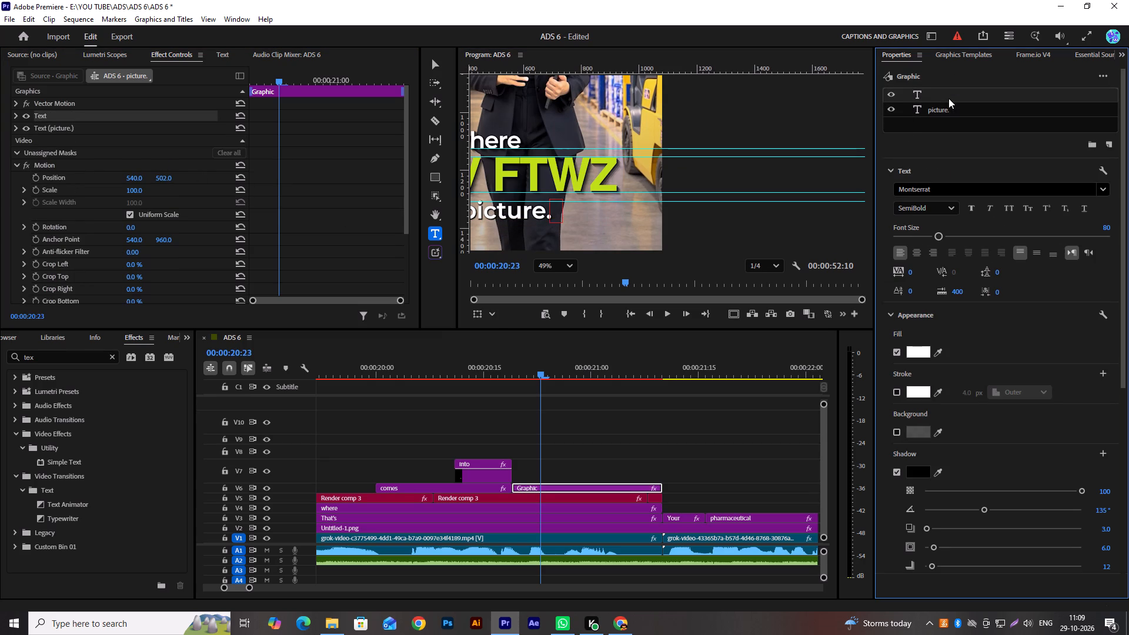
# Delete the full stop from the end of the "picture." caption text.
pyautogui.click(554, 213)
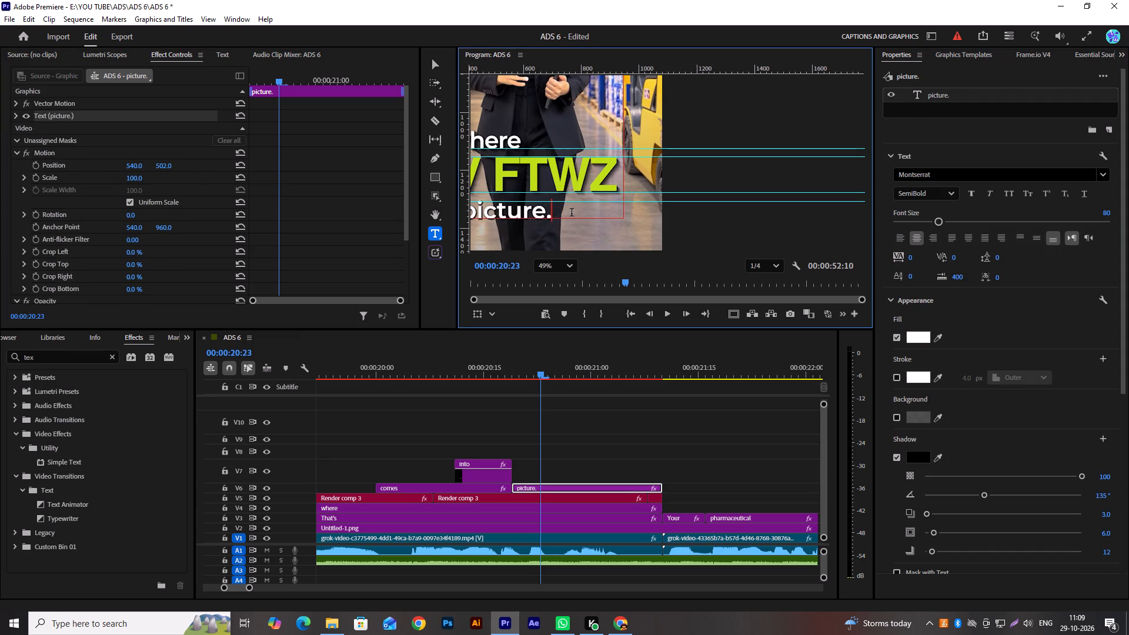
pyautogui.press('BackSpace')
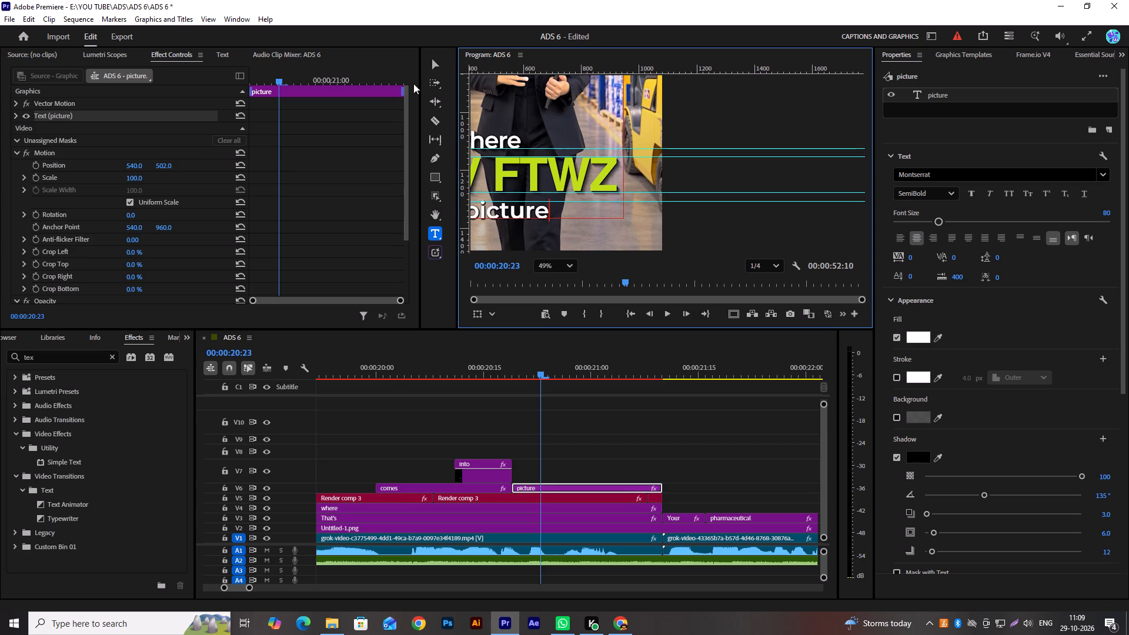
pyautogui.click(435, 65)
# Raise the "picture" caption to vertical position 487, closer to the "OSV FTWZ" headline.
pyautogui.moveTo(166, 165); pyautogui.dragTo(141, 169)
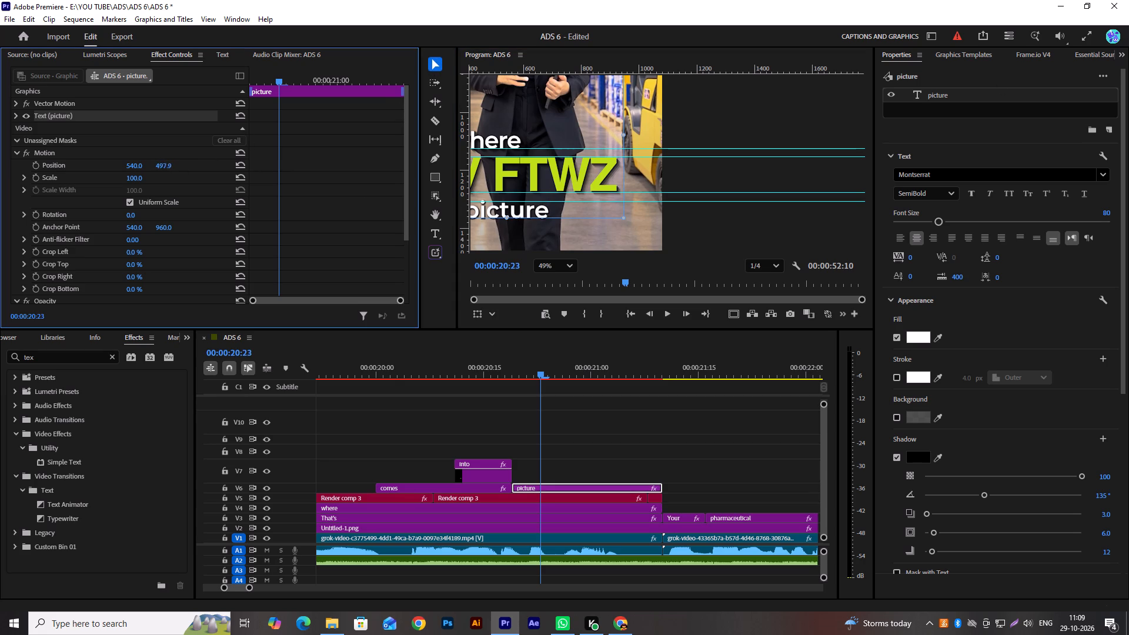
pyautogui.moveTo(141, 169); pyautogui.dragTo(122, 172)
pyautogui.scroll(9, 518, 208)
pyautogui.scroll(-1, 517, 215)
pyautogui.scroll(2, 517, 215)
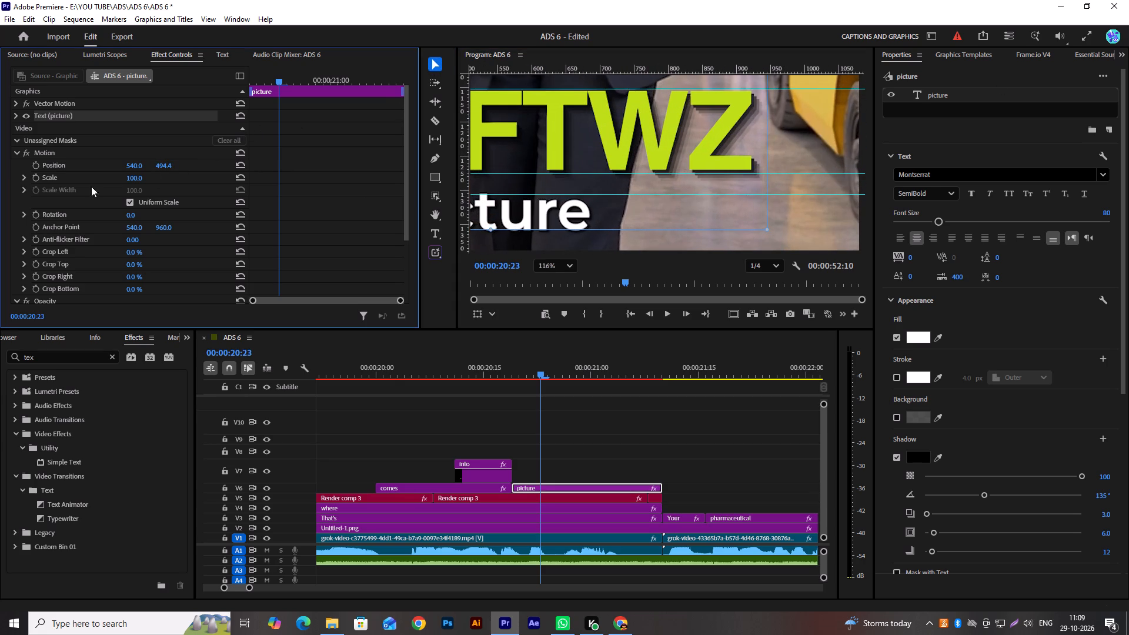
pyautogui.moveTo(158, 166); pyautogui.dragTo(158, 165)
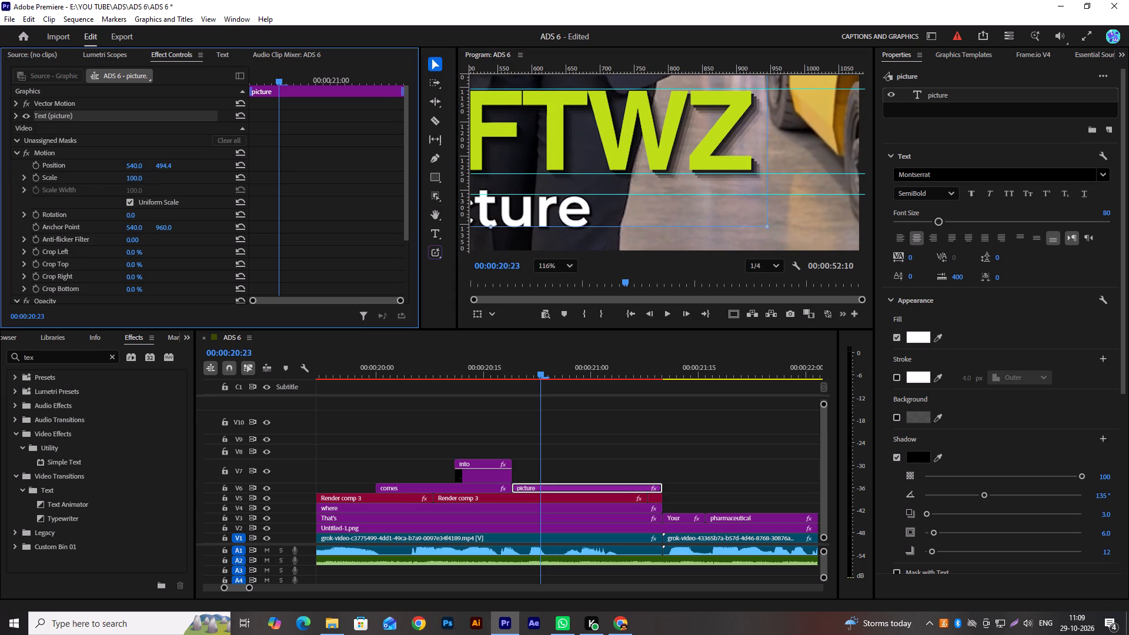
pyautogui.moveTo(158, 165); pyautogui.dragTo(115, 172)
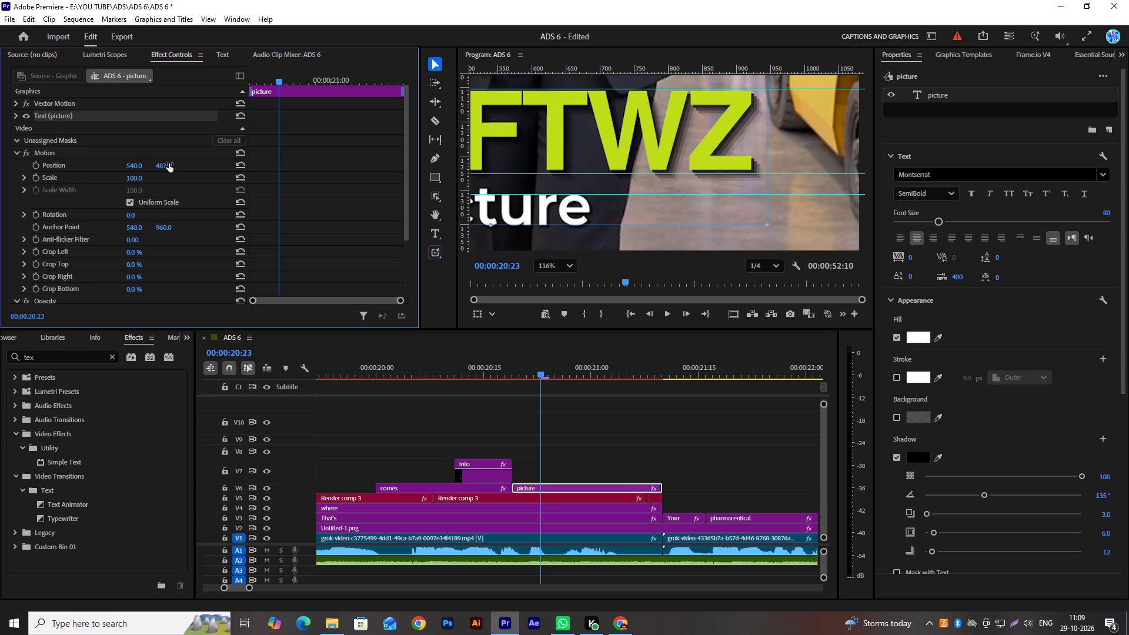
# Shift the "picture" caption to horizontal position 796, aligning its end with the end of "FTWZ".
pyautogui.moveTo(131, 168); pyautogui.dragTo(336, 149)
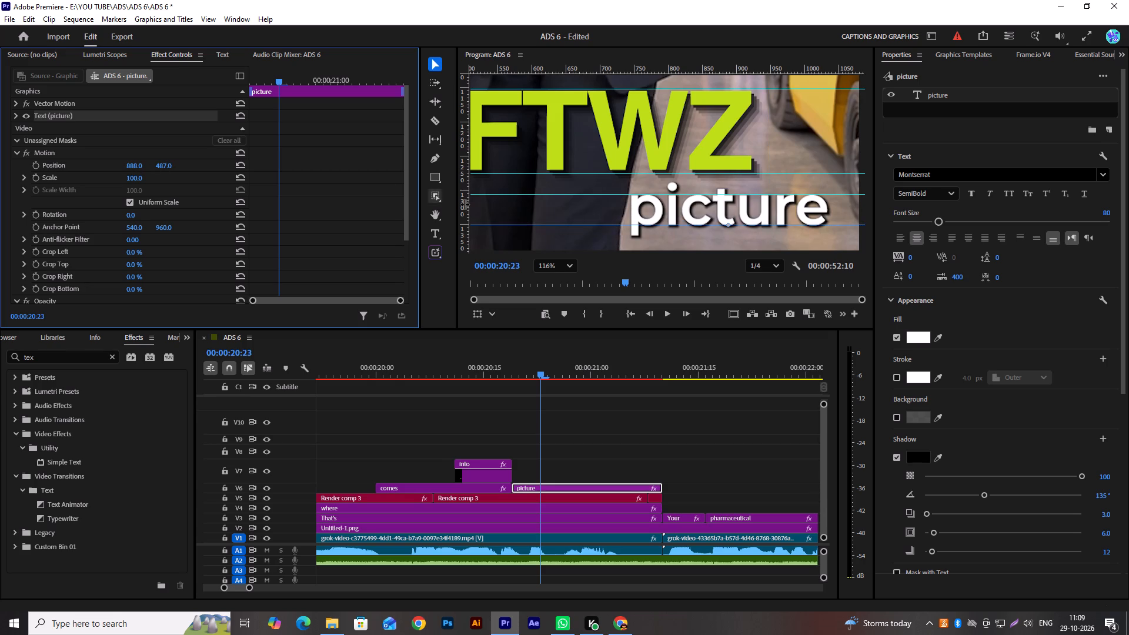
pyautogui.scroll(-7, 547, 186)
pyautogui.scroll(-1, 600, 178)
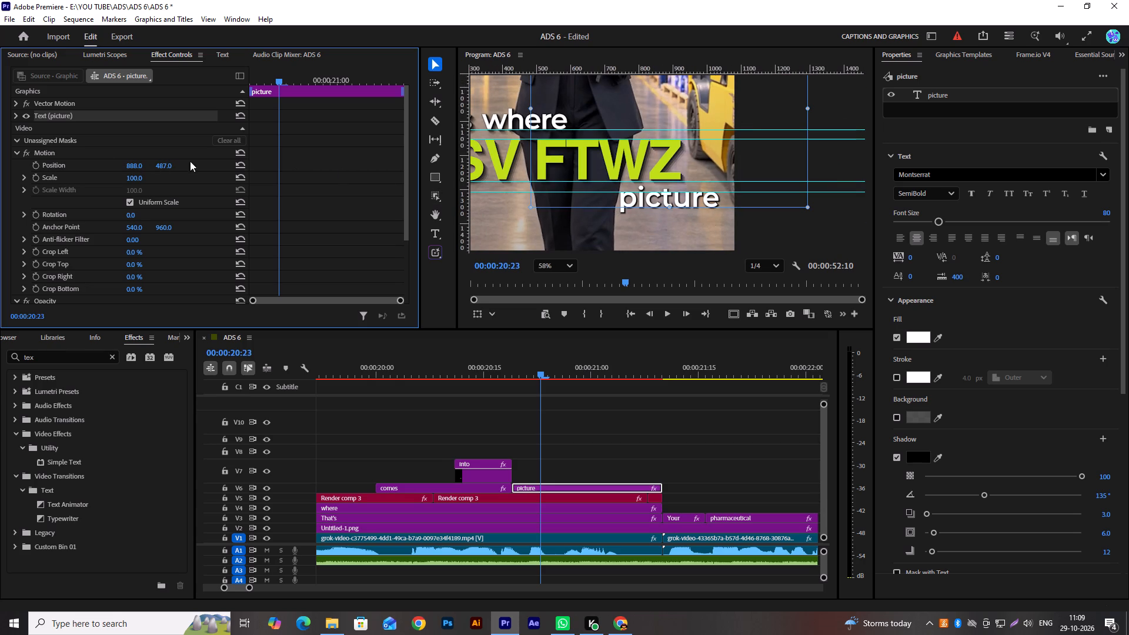
pyautogui.moveTo(133, 165); pyautogui.dragTo(111, 168)
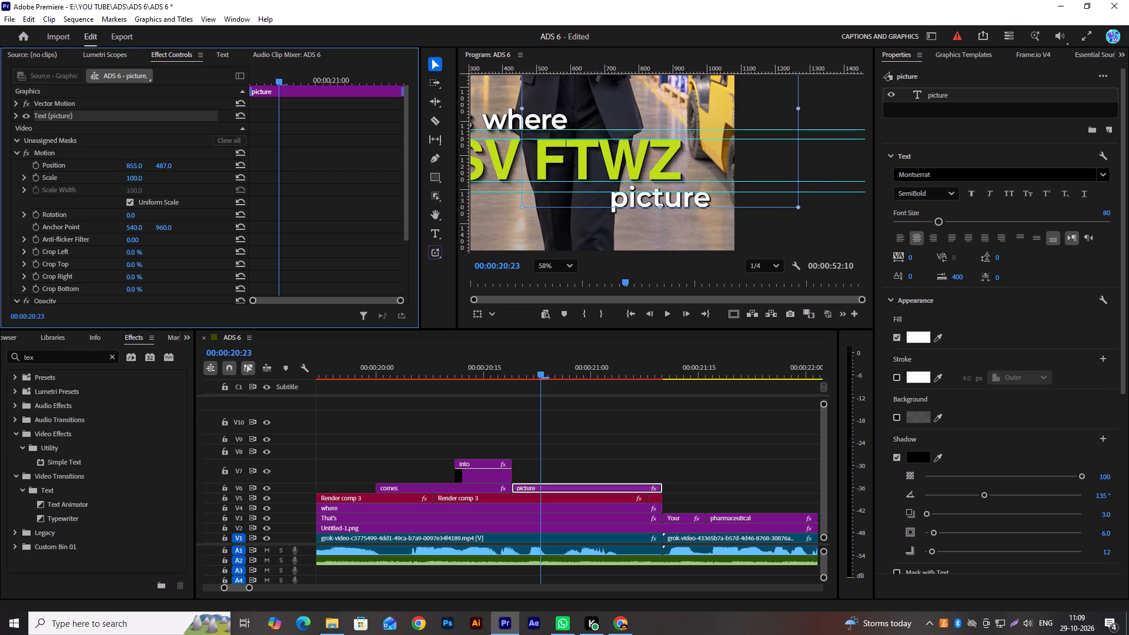
pyautogui.moveTo(111, 168); pyautogui.dragTo(103, 169)
pyautogui.scroll(-7, 717, 179)
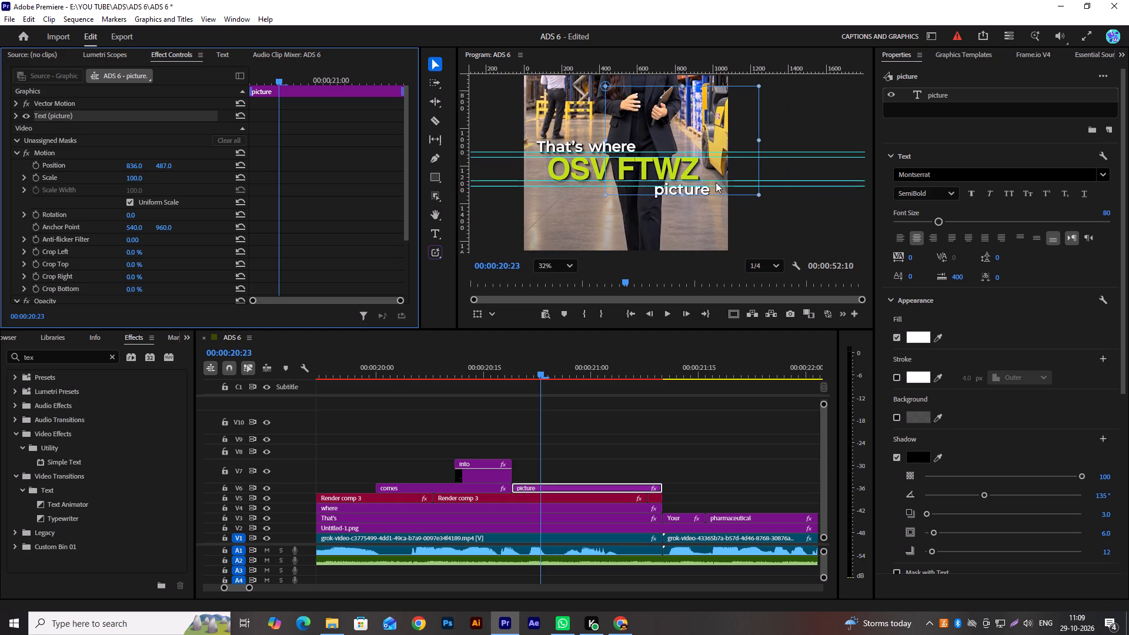
pyautogui.scroll(-1, 704, 199)
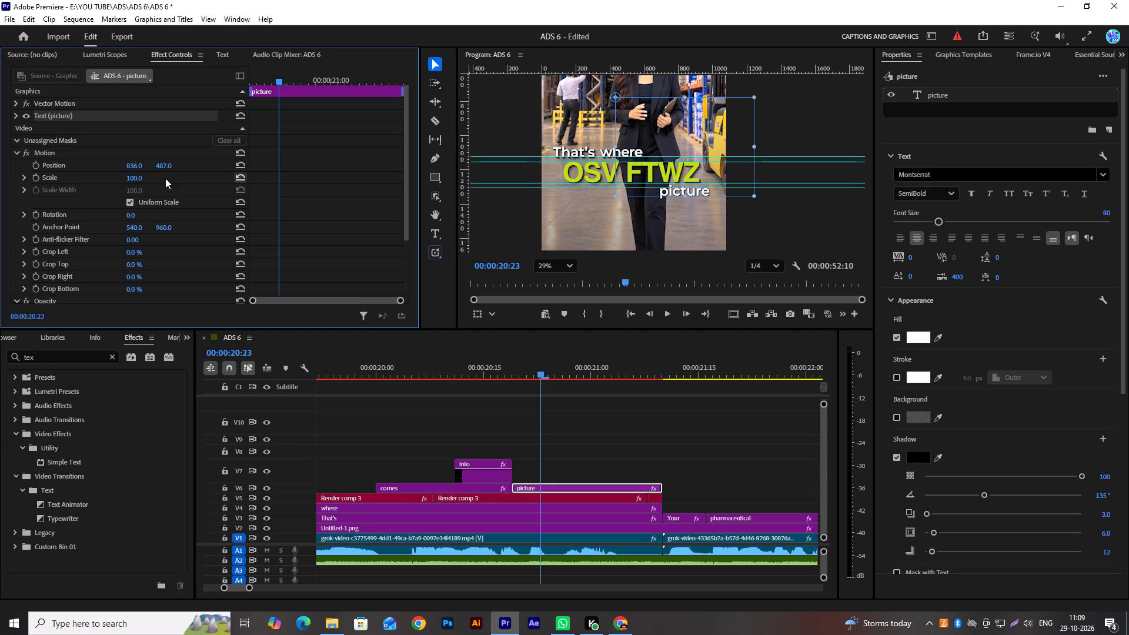
pyautogui.moveTo(136, 166); pyautogui.dragTo(110, 171)
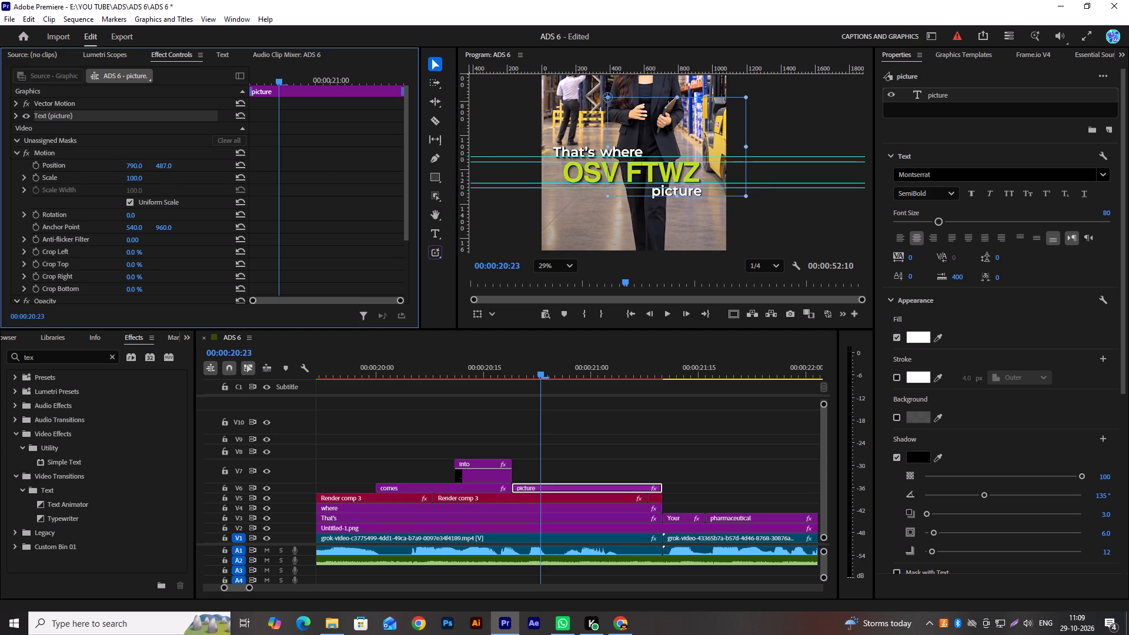
pyautogui.moveTo(110, 171); pyautogui.dragTo(112, 171)
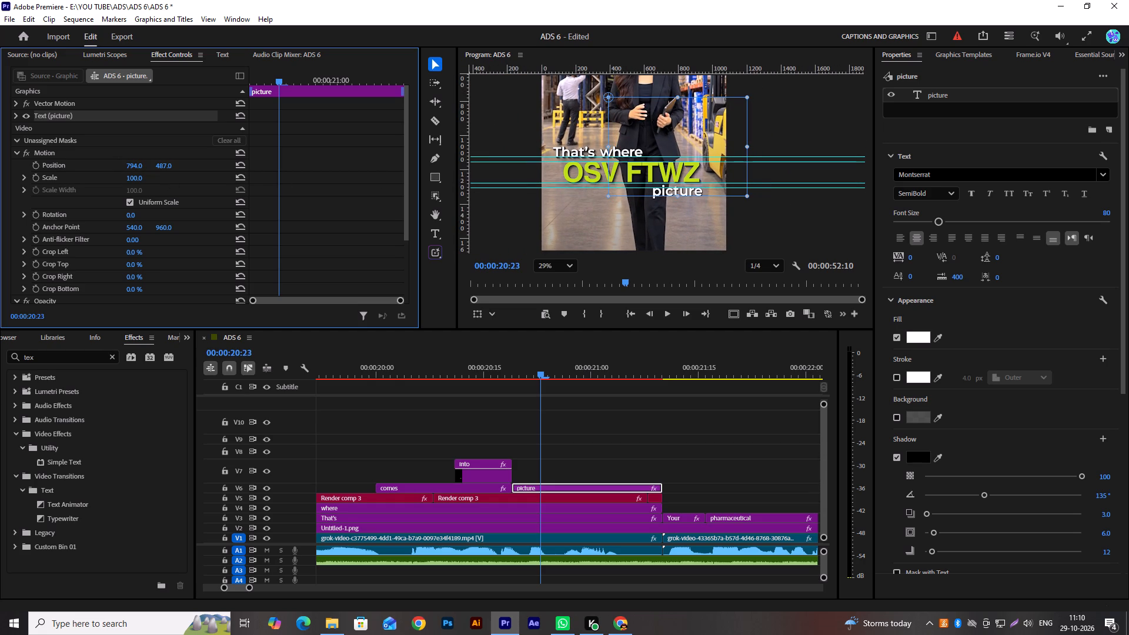
pyautogui.moveTo(112, 171); pyautogui.dragTo(113, 171)
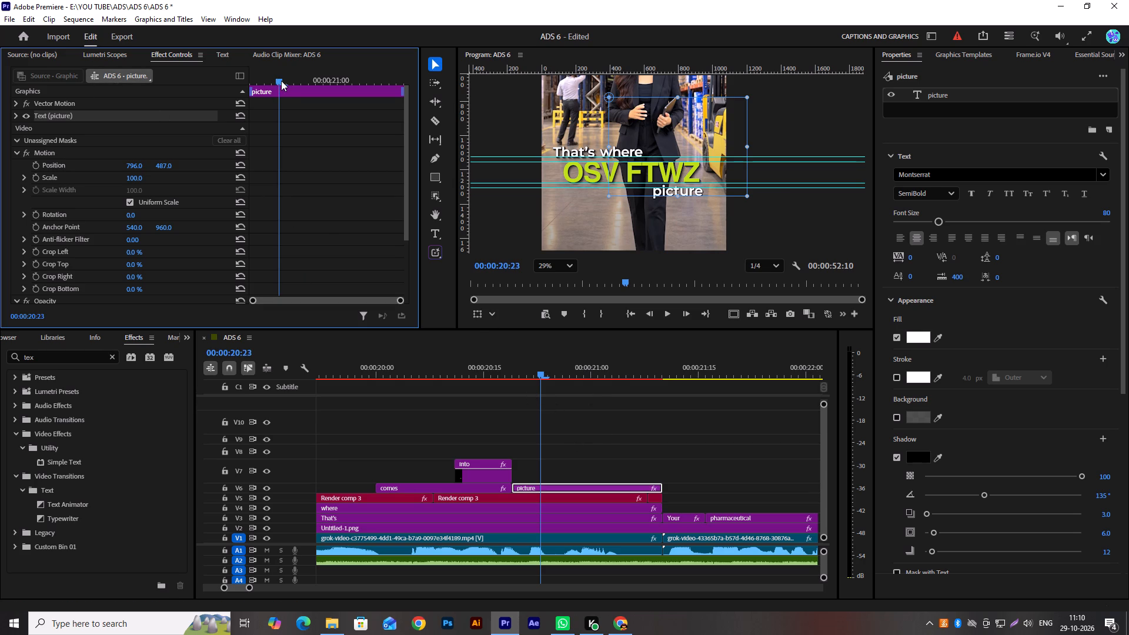
# Keyframe the "picture" caption sliding in from the right, from 1243, 487 at 00:00:20:19 to 796, 487 at 00:00:20:24.
pyautogui.moveTo(277, 79); pyautogui.dragTo(283, 78)
pyautogui.click(39, 163)
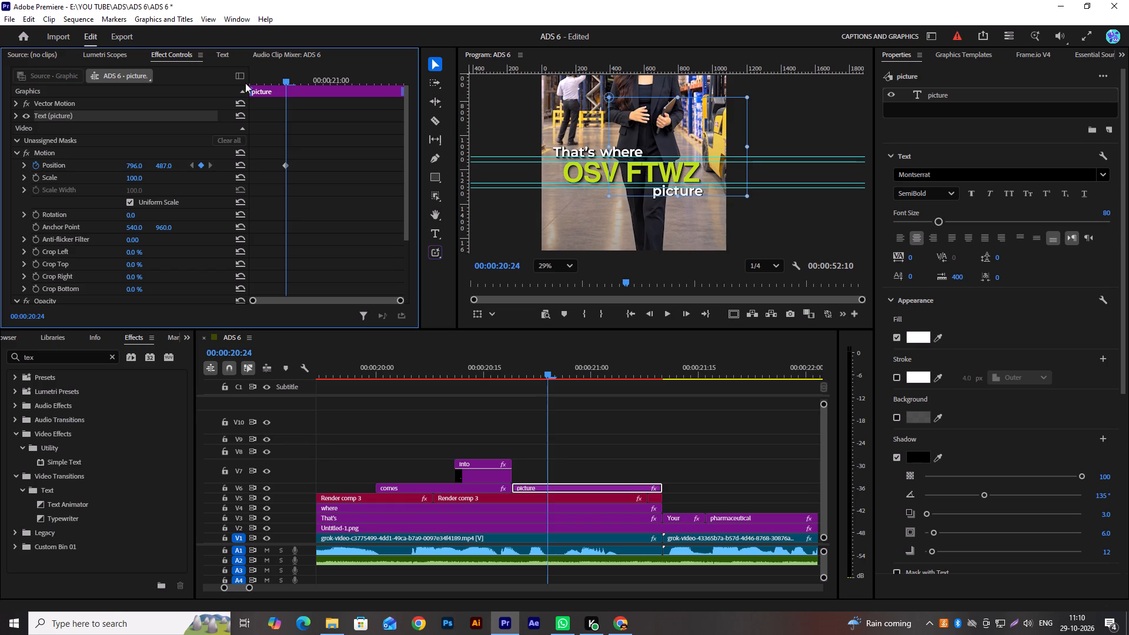
pyautogui.moveTo(288, 81); pyautogui.dragTo(152, 108)
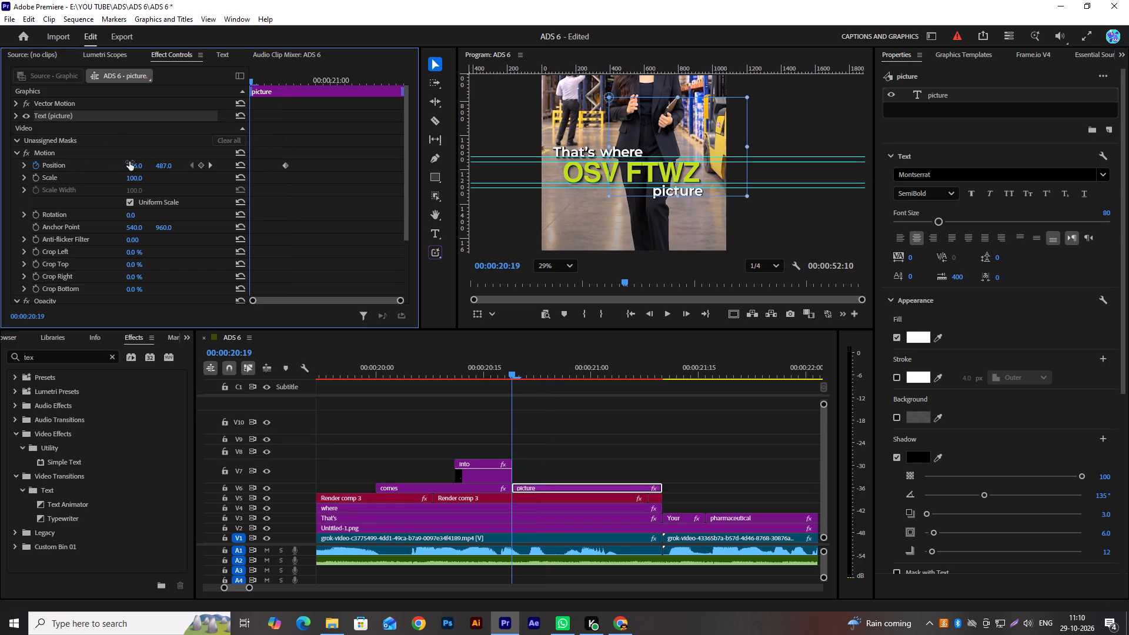
pyautogui.moveTo(129, 162); pyautogui.dragTo(373, 185)
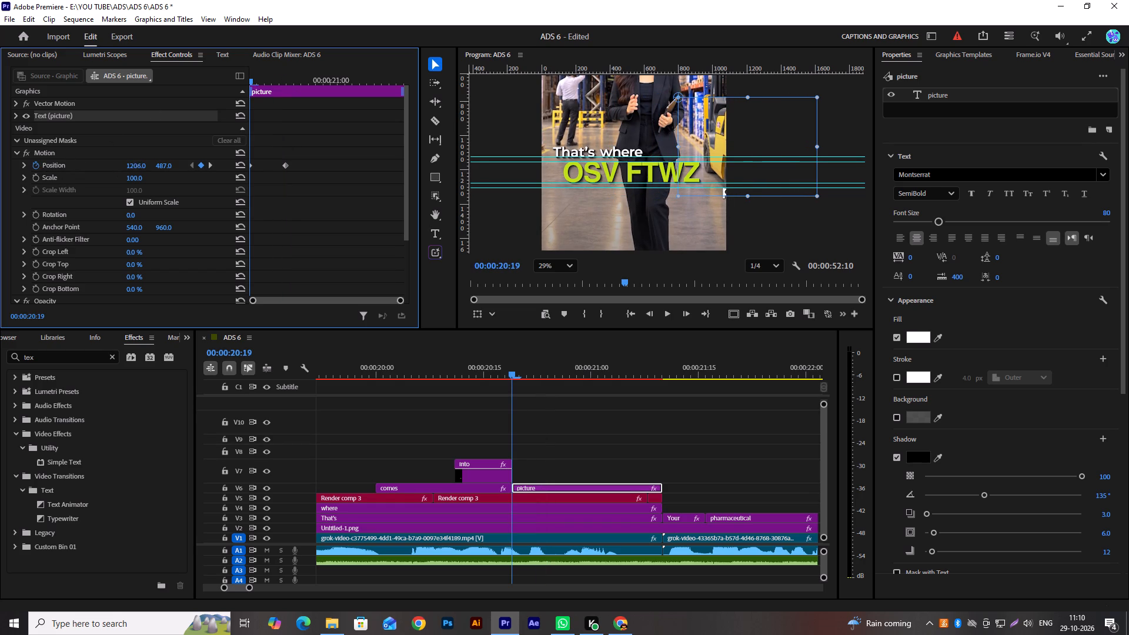
pyautogui.moveTo(373, 185); pyautogui.dragTo(396, 190)
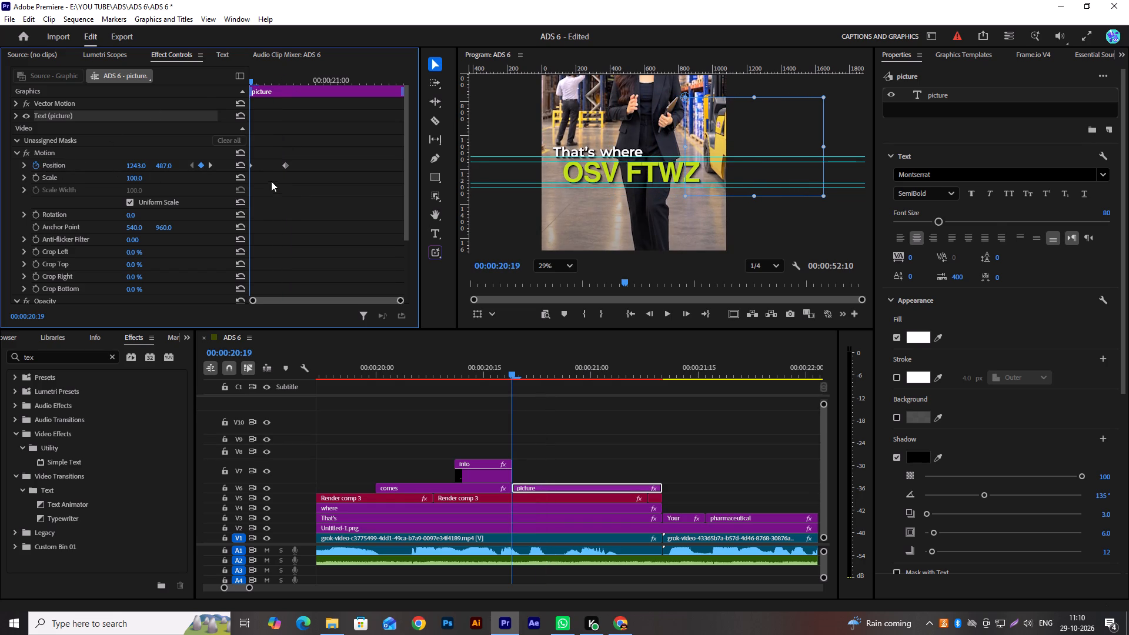
# Apply Ease In and Ease Out temporal interpolation to both Position keyframes of the "picture" caption.
pyautogui.moveTo(298, 183); pyautogui.dragTo(221, 131)
pyautogui.rightClick(288, 165)
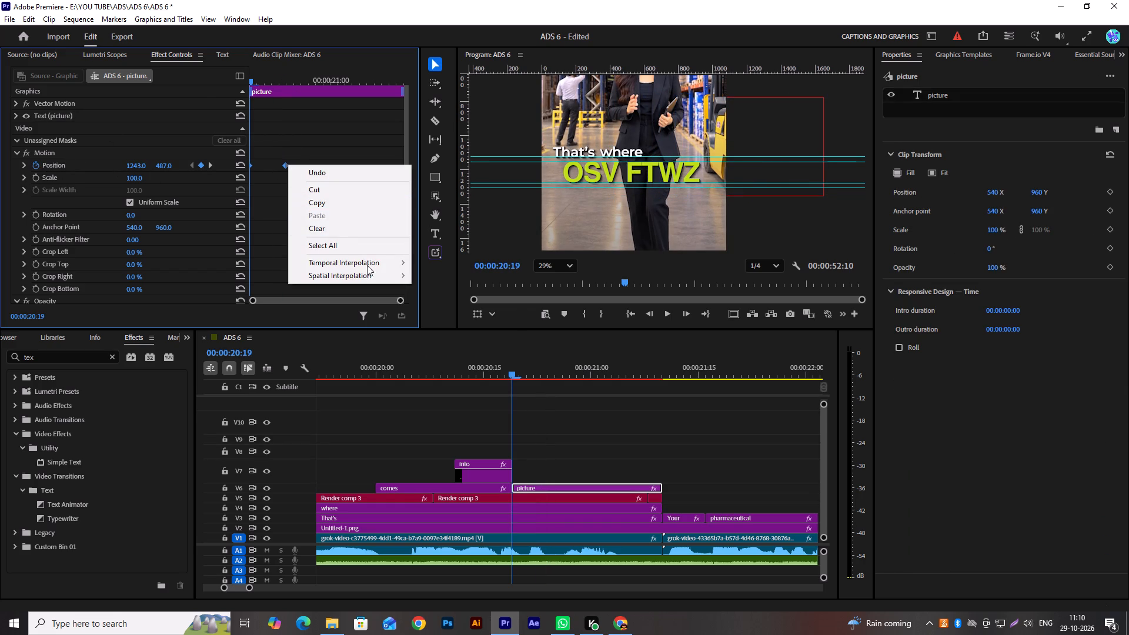
pyautogui.click(380, 262)
pyautogui.click(433, 329)
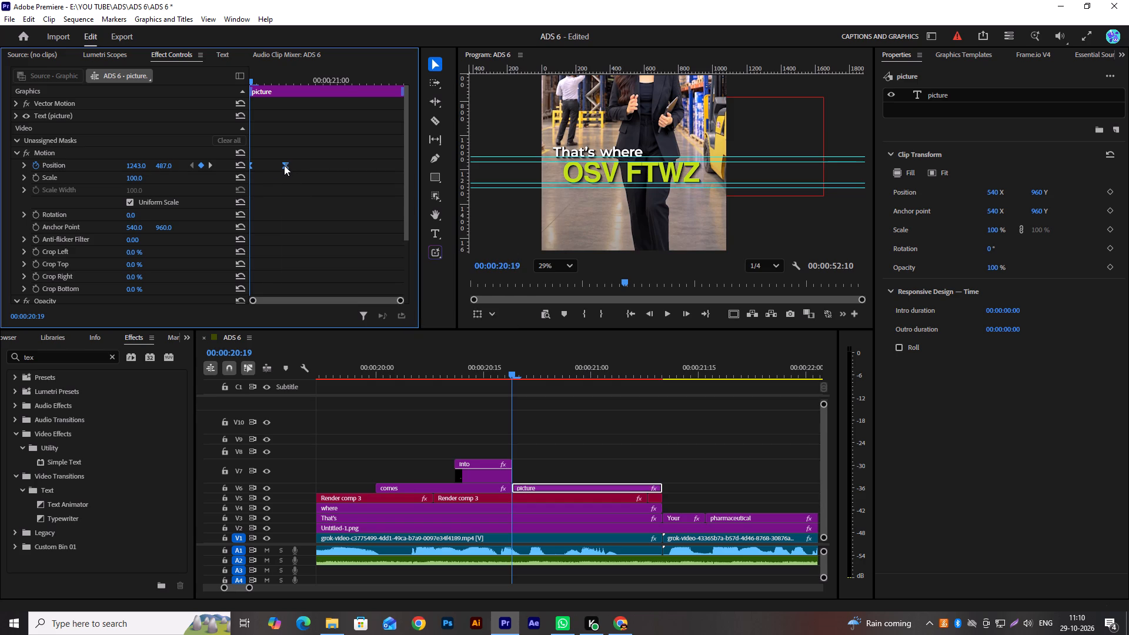
pyautogui.rightClick(284, 165)
pyautogui.click(380, 262)
pyautogui.click(448, 345)
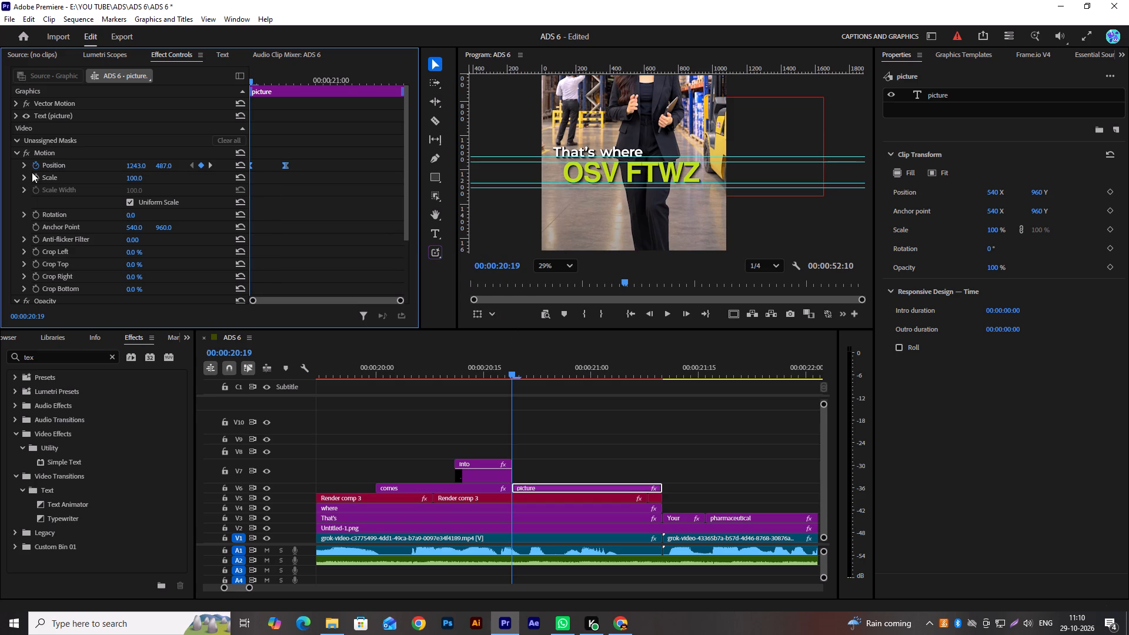
# Reshape the "picture" caption's Position velocity curve so the slide peaks early and slows gradually towards the end keyframe.
pyautogui.click(21, 165)
pyautogui.moveTo(281, 200); pyautogui.dragTo(274, 200)
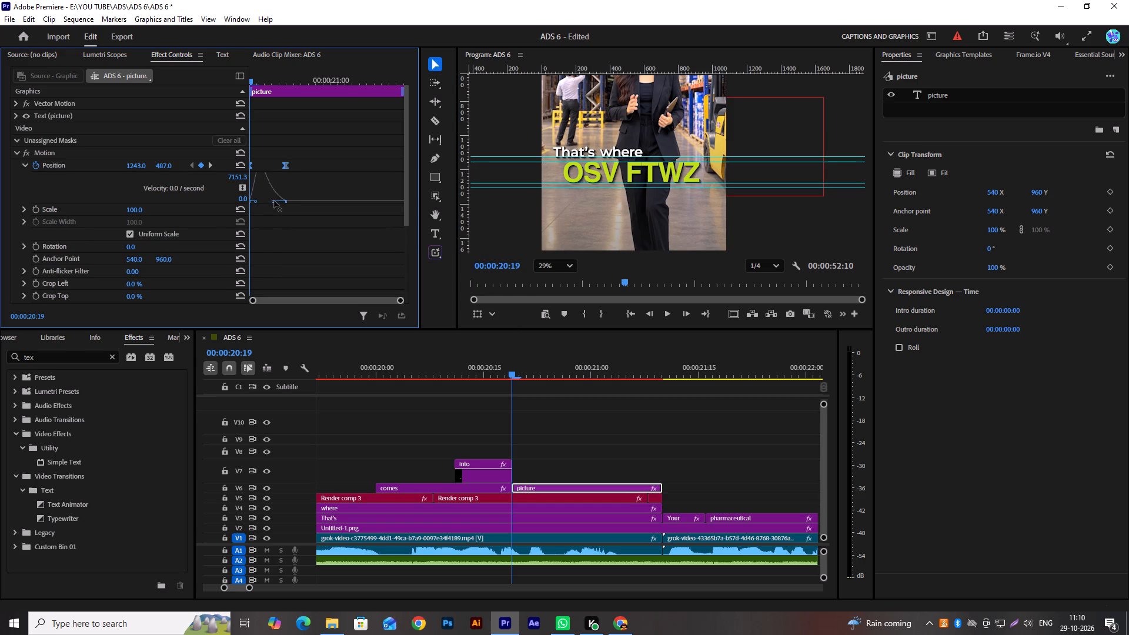
pyautogui.moveTo(274, 200); pyautogui.dragTo(270, 200)
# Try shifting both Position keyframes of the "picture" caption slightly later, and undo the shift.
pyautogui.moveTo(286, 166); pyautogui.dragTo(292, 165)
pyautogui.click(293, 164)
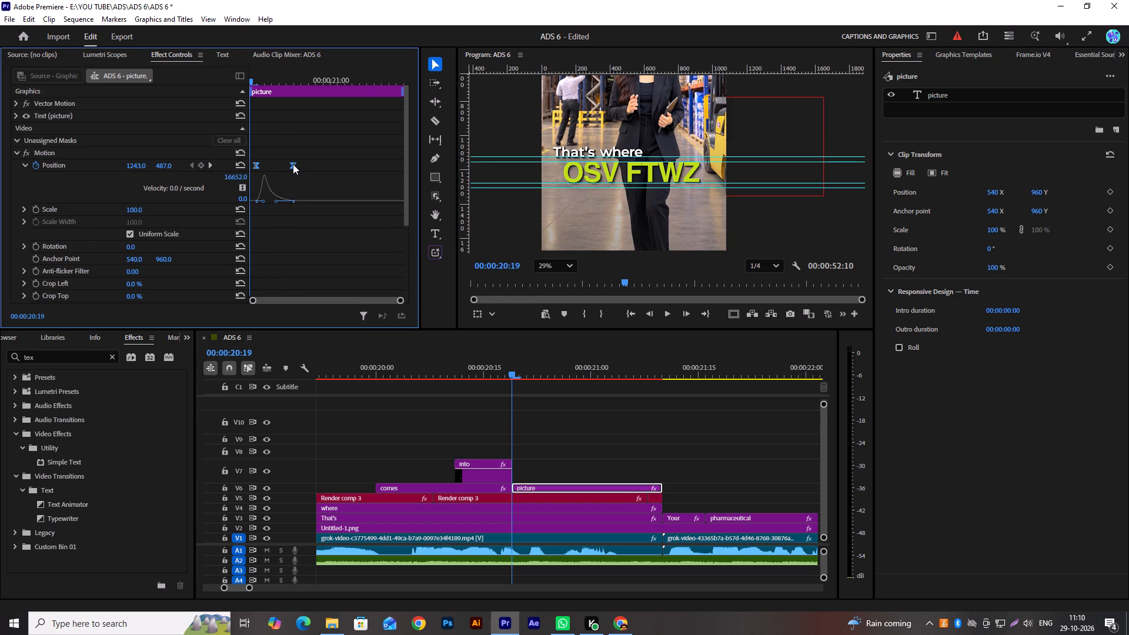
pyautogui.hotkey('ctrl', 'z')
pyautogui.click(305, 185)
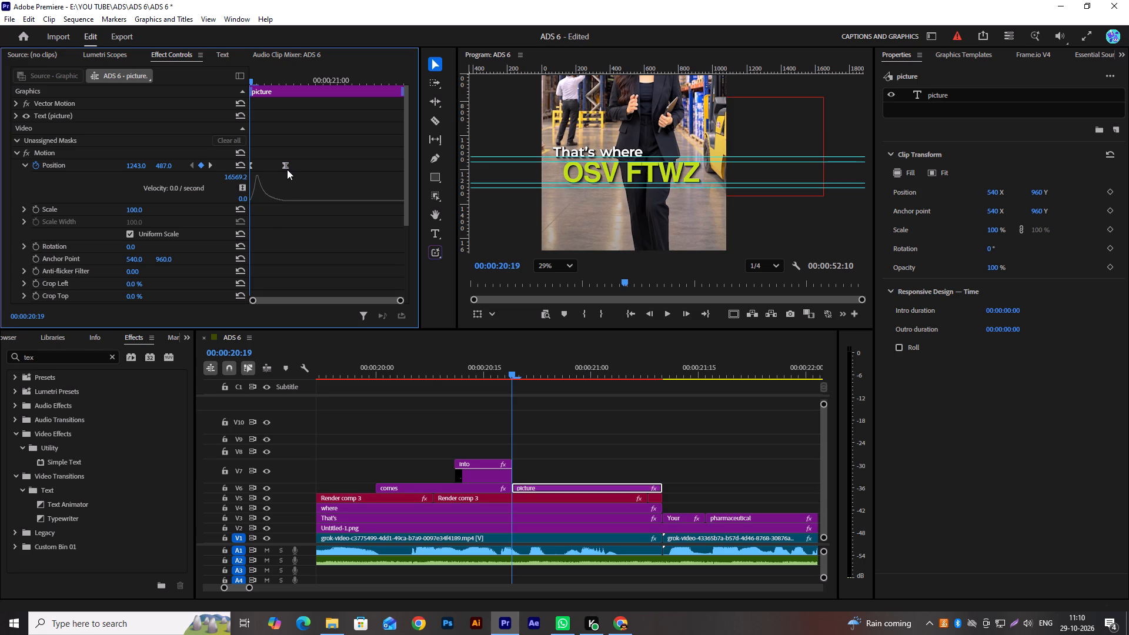
# Move the end Position keyframe of the "picture" caption later, to 00:00:20:26.
pyautogui.moveTo(286, 165); pyautogui.dragTo(298, 162)
# Keyframe the "picture" caption's Opacity from 0% at 00:00:20:21 to 100% at 00:00:20:26, and play back the fade-in.
pyautogui.click(213, 165)
pyautogui.scroll(-5, 328, 200)
pyautogui.scroll(1, 328, 200)
pyautogui.scroll(-10, 328, 200)
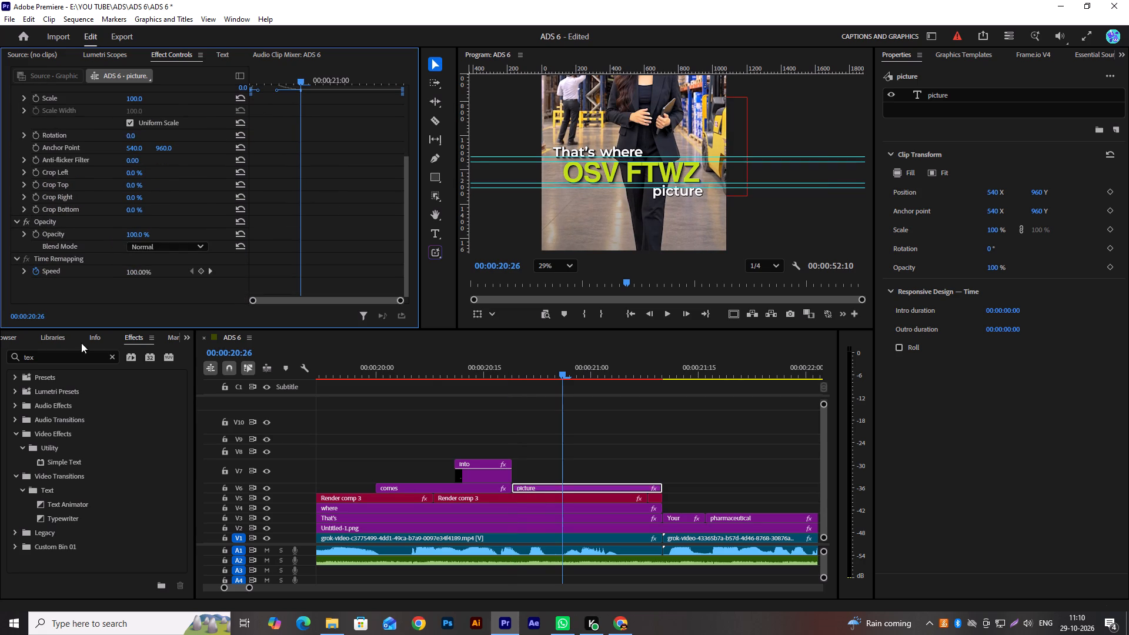
pyautogui.click(38, 235)
pyautogui.press('Left')
pyautogui.press('Left')
pyautogui.press('Left')
pyautogui.press('Left')
pyautogui.press('Left')
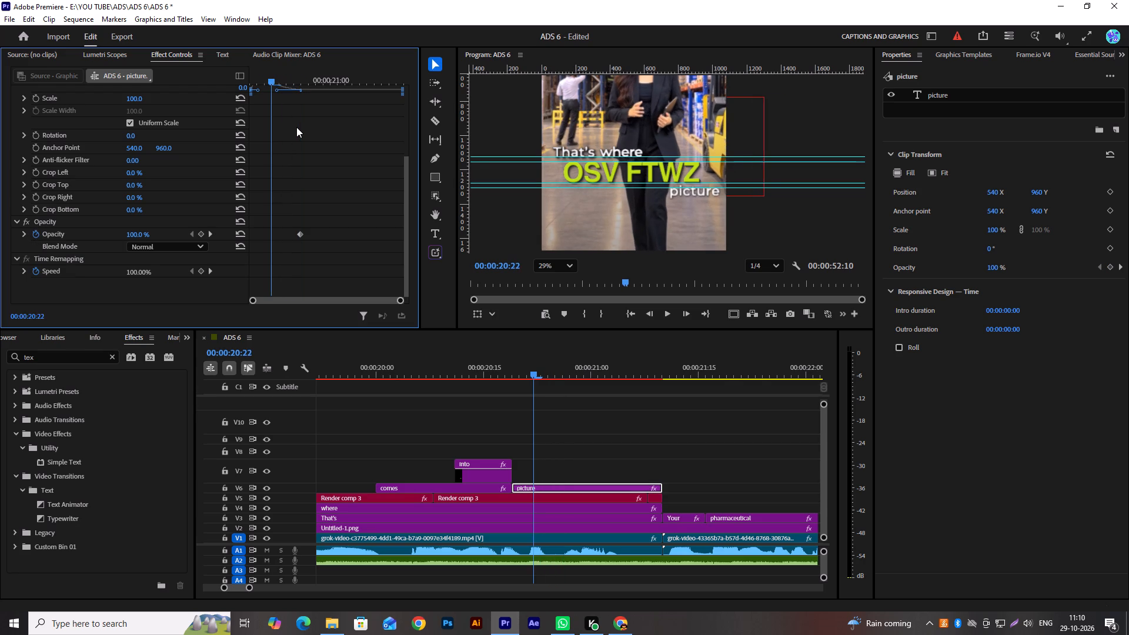
pyautogui.click(144, 235)
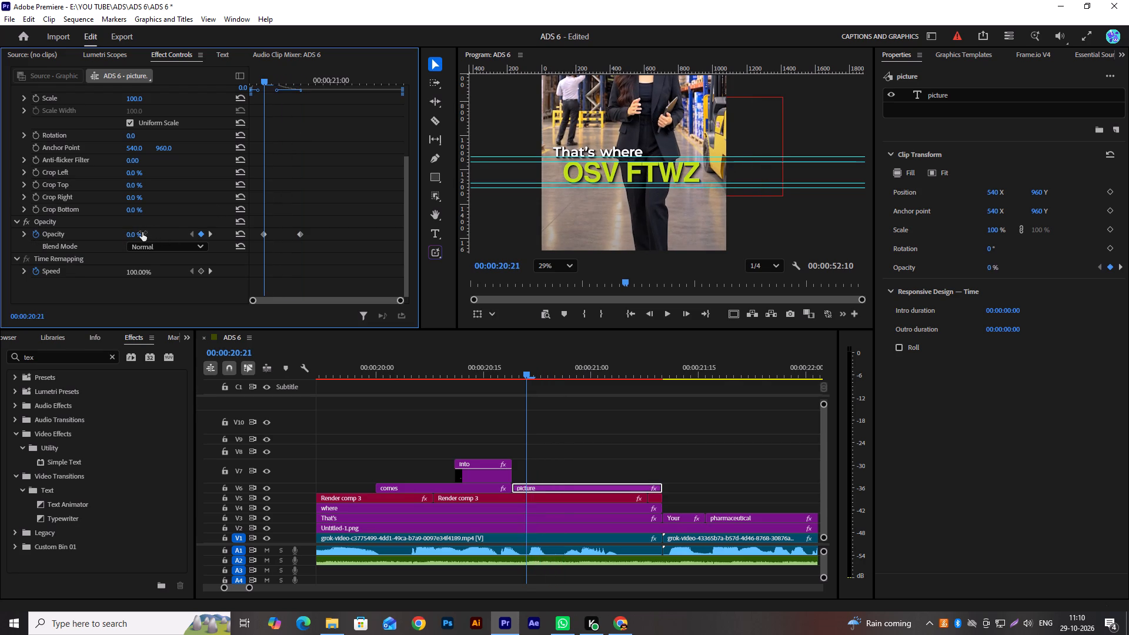
pyautogui.moveTo(265, 78); pyautogui.dragTo(185, 108)
pyautogui.press('space')
pyautogui.press('space')
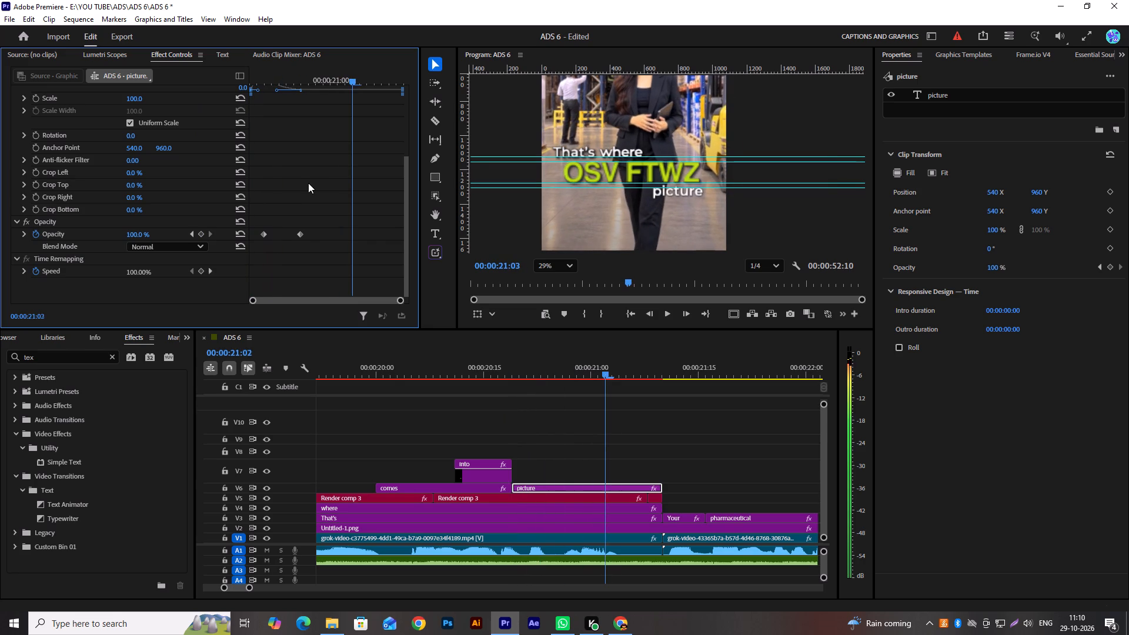
# Copy a Drop Shadow effect from the "comes" caption and paste it three times onto the "into" caption.
pyautogui.click(941, 97)
pyautogui.click(475, 474)
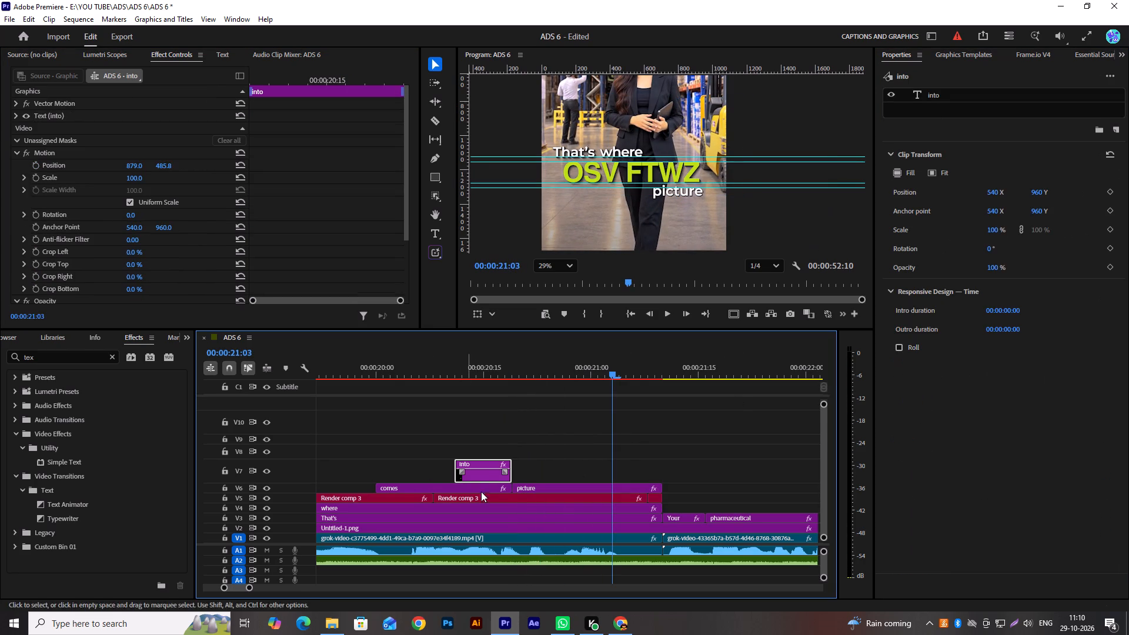
pyautogui.click(475, 493)
pyautogui.click(956, 128)
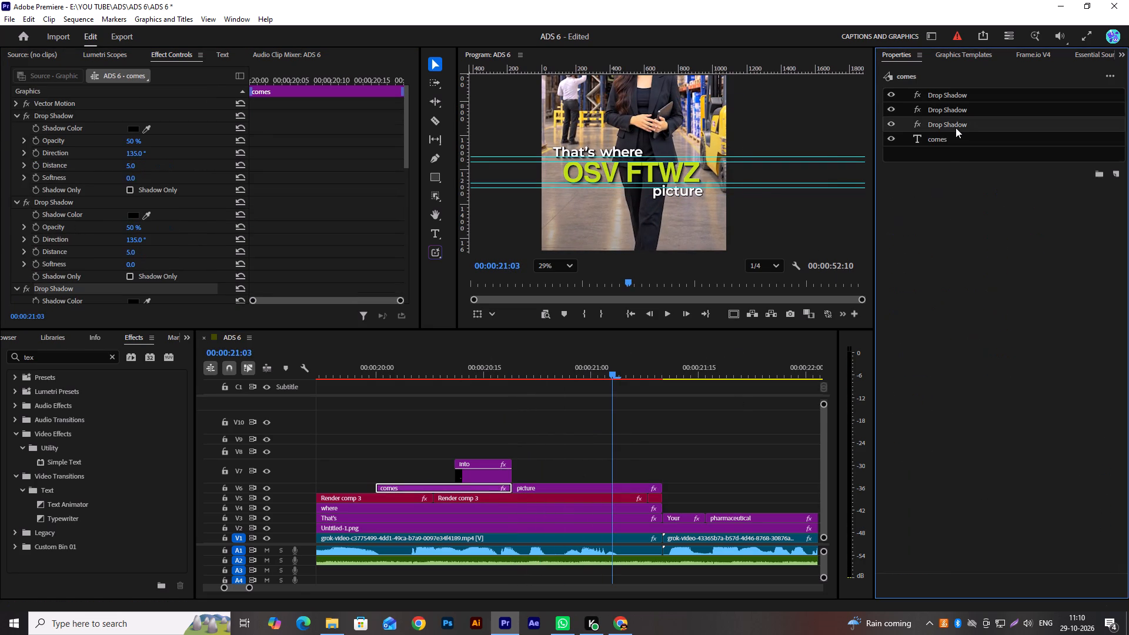
pyautogui.hotkey('ctrl', 'c')
pyautogui.click(477, 472)
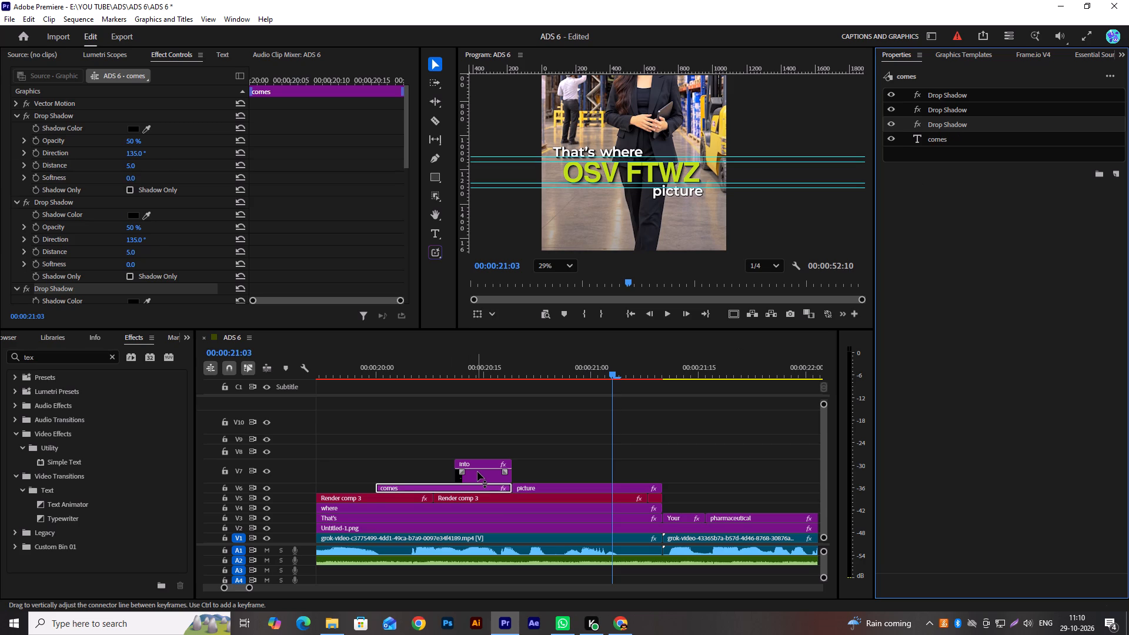
pyautogui.hotkey('ctrl', 'v')
pyautogui.hotkey('ctrl', 'v')
pyautogui.hotkey('ctrl', 'v')
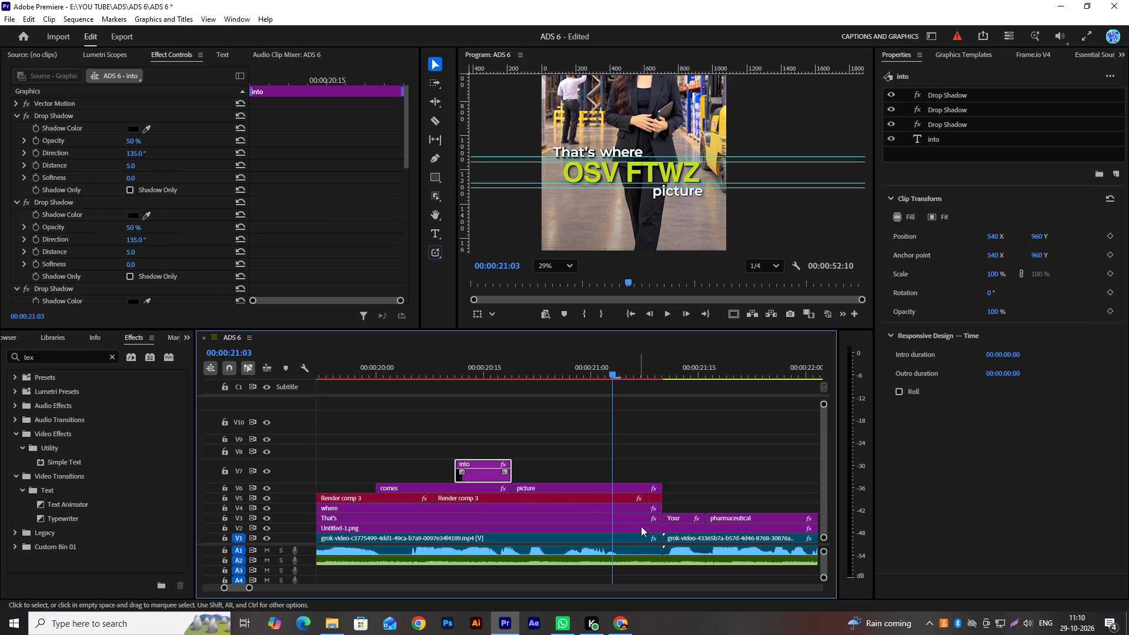
# Paste the copied Drop Shadow effect three times onto the "picture" caption.
pyautogui.click(564, 489)
pyautogui.hotkey('ctrl', 'v')
pyautogui.hotkey('ctrl', 'v')
pyautogui.hotkey('ctrl', 'v')
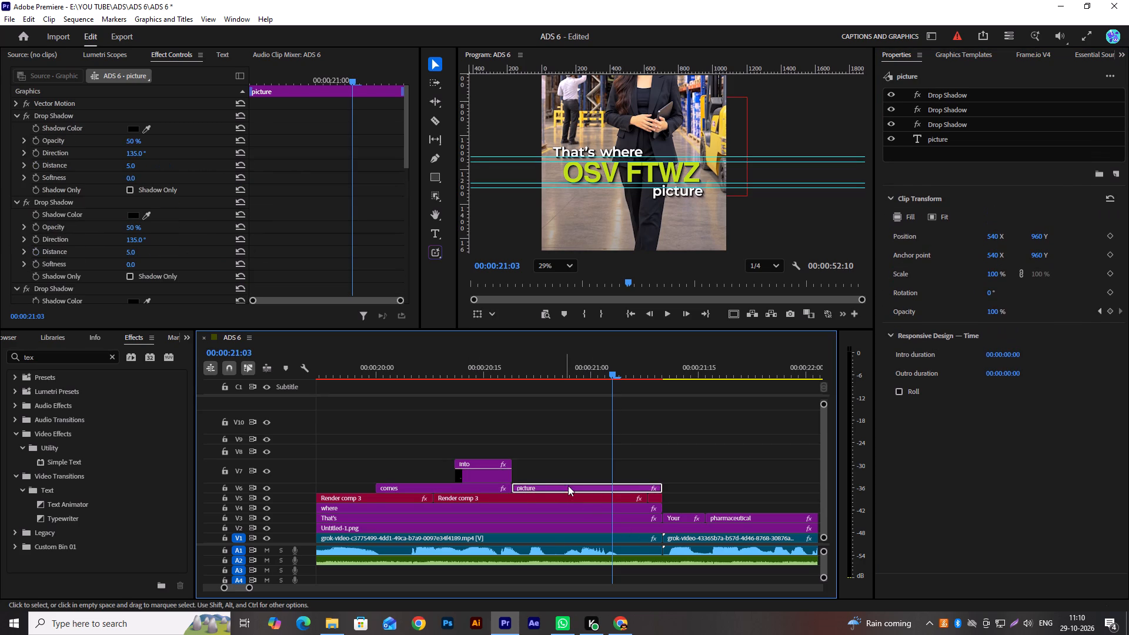
# Review the shadowed captions around 00:00:20:11 and 00:00:19:23, and inspect the clips on the layers beneath them.
pyautogui.scroll(-2, 574, 466)
pyautogui.scroll(6, 578, 455)
pyautogui.moveTo(545, 375); pyautogui.dragTo(512, 389)
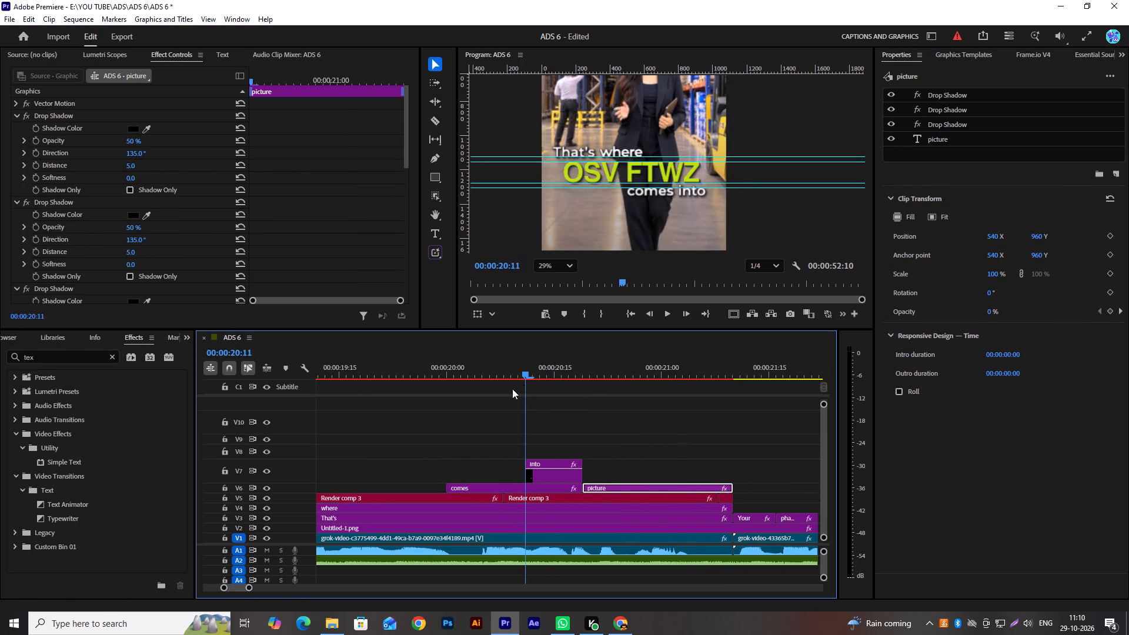
pyautogui.moveTo(512, 389); pyautogui.dragTo(392, 423)
pyautogui.click(393, 510)
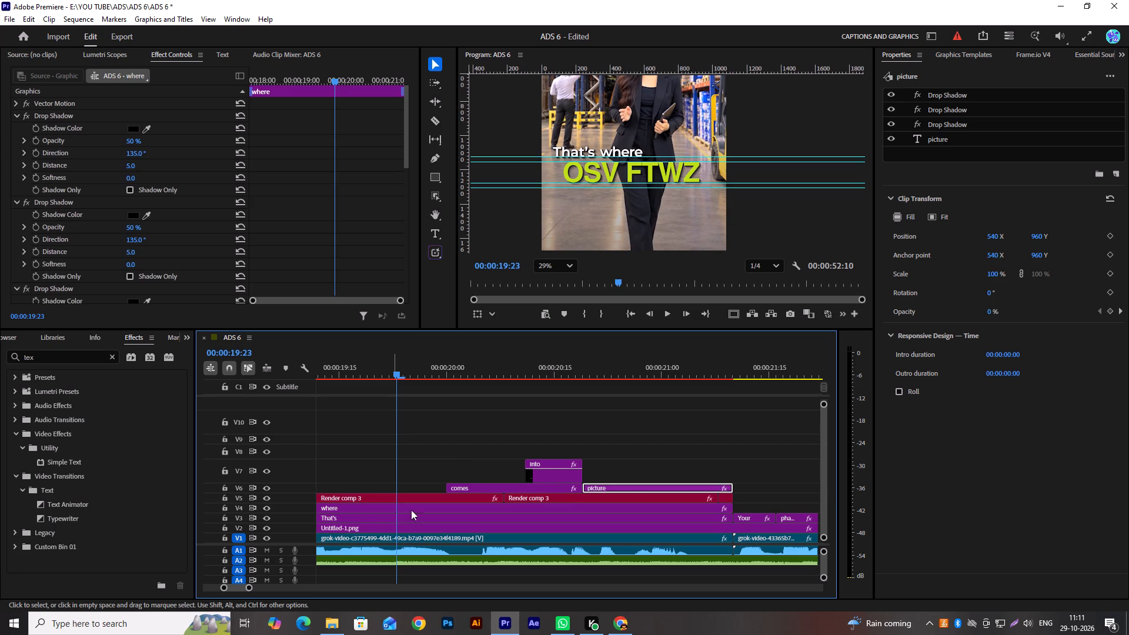
pyautogui.click(425, 517)
pyautogui.click(428, 524)
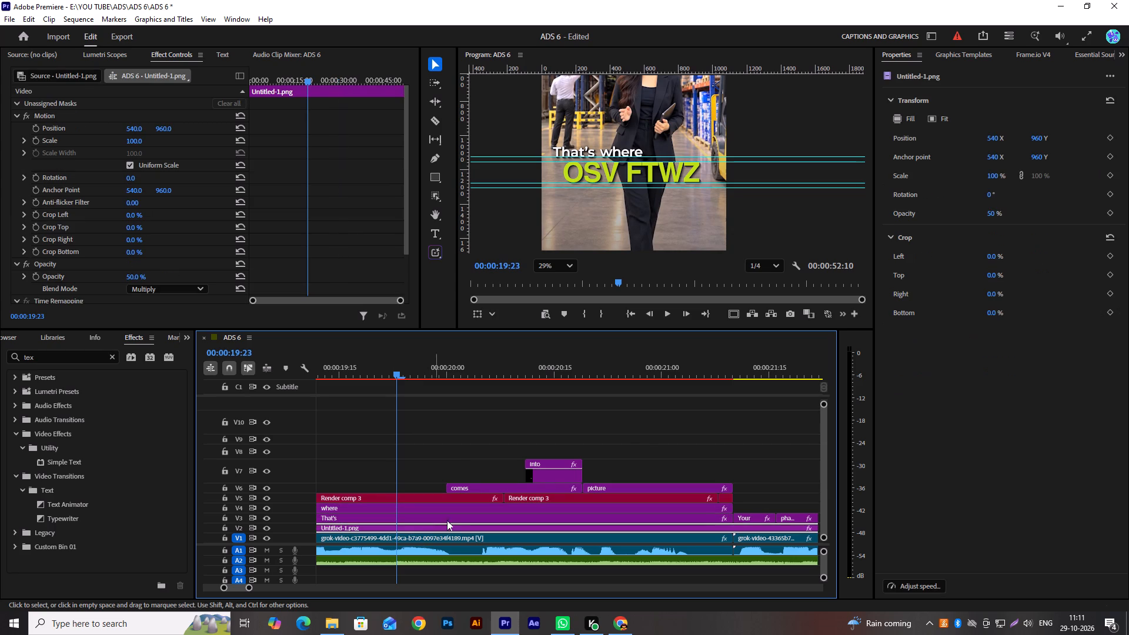
pyautogui.scroll(-11, 641, 431)
# Save the project and play the caption sequence through to the following staircase clip.
pyautogui.hotkey('ctrl', 's')
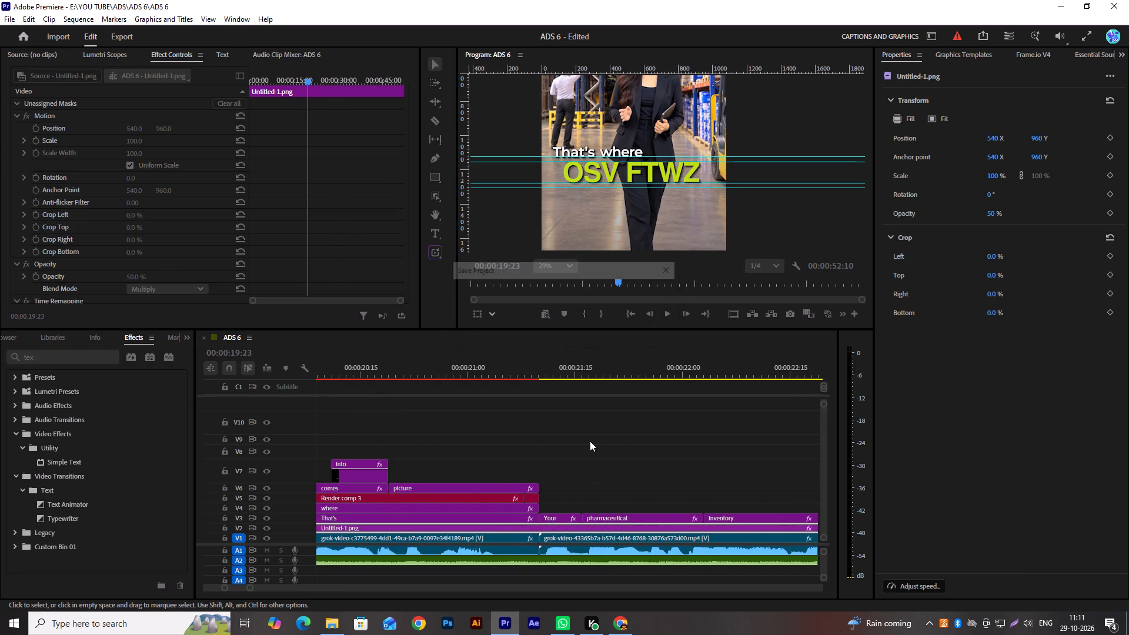
pyautogui.press('space')
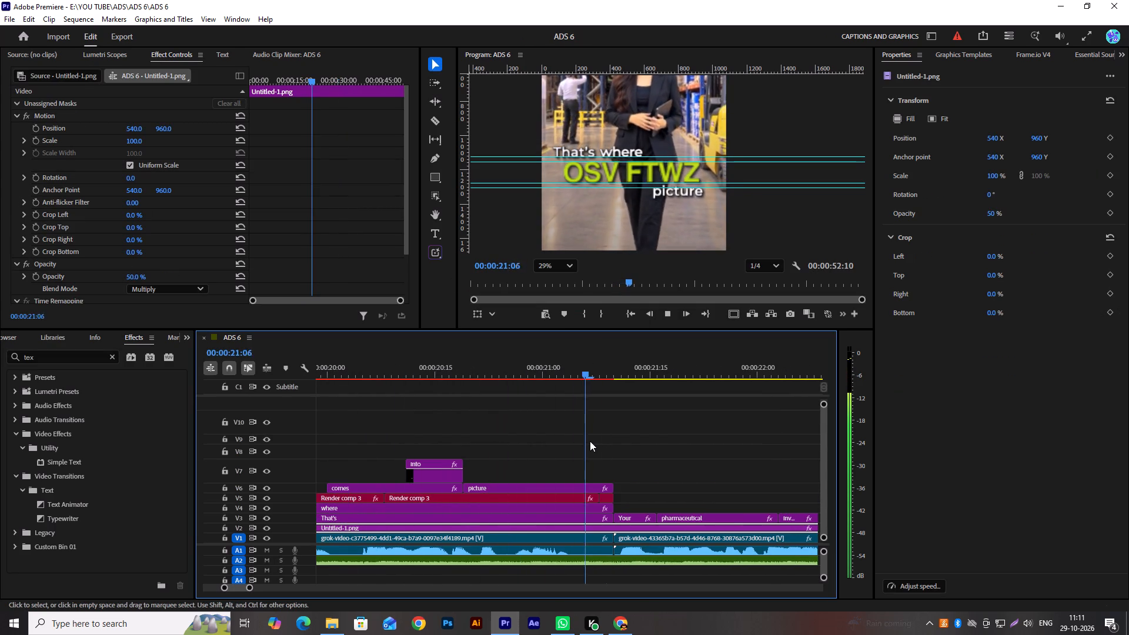
pyautogui.press('space')
pyautogui.scroll(-3, 590, 441)
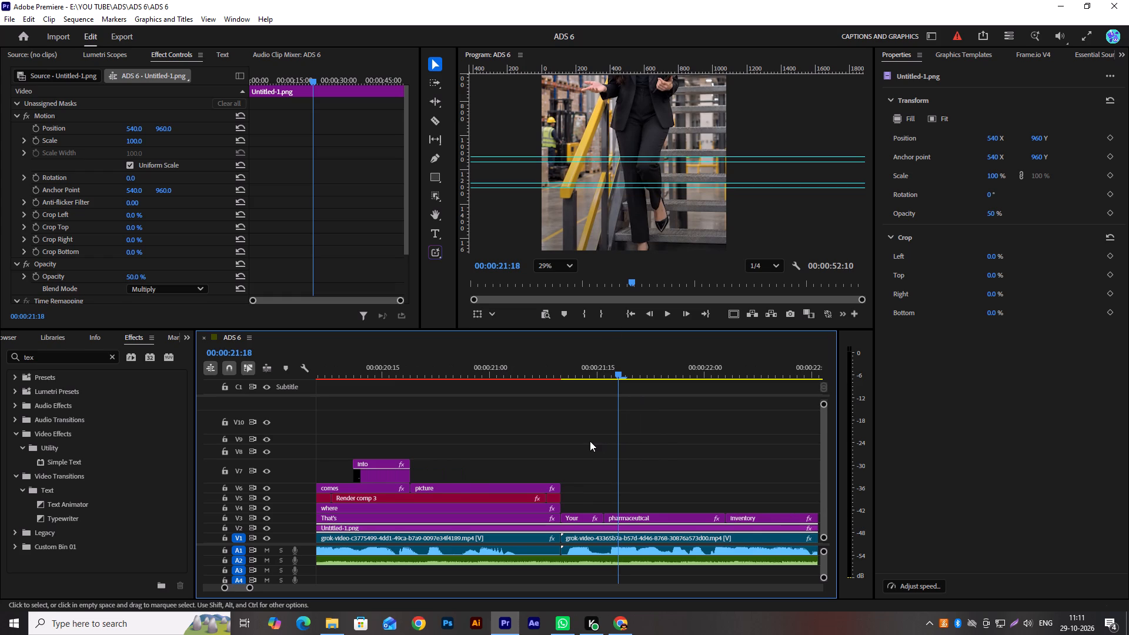
# Fit the preview to the whole frame and add a horizontal guide near mid-frame, just above the existing guides.
pyautogui.click(550, 270)
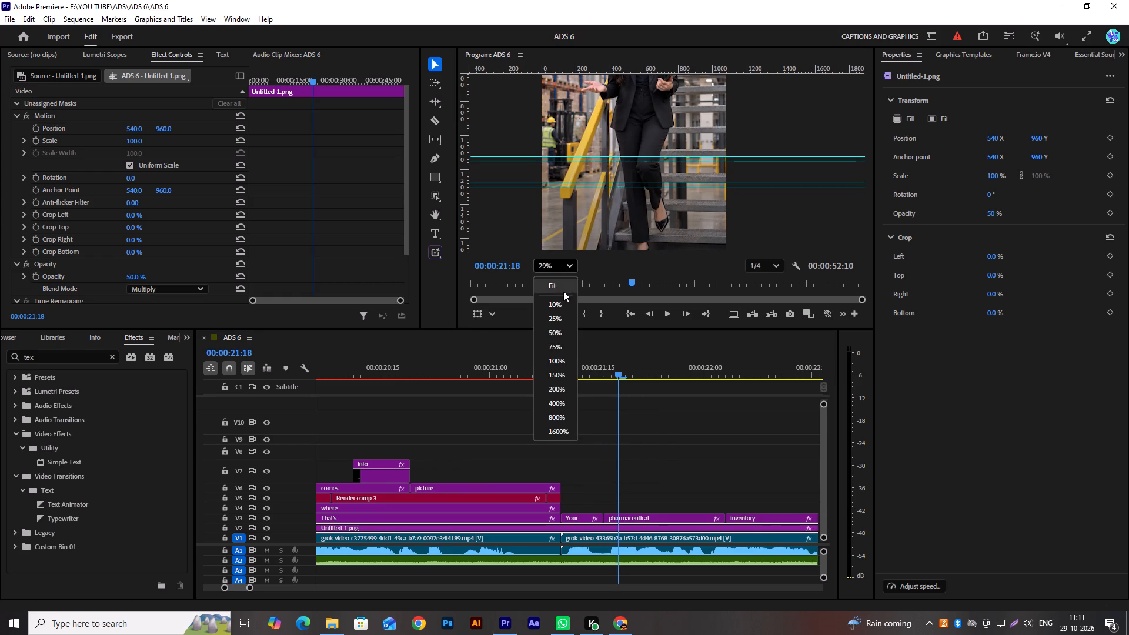
pyautogui.click(563, 291)
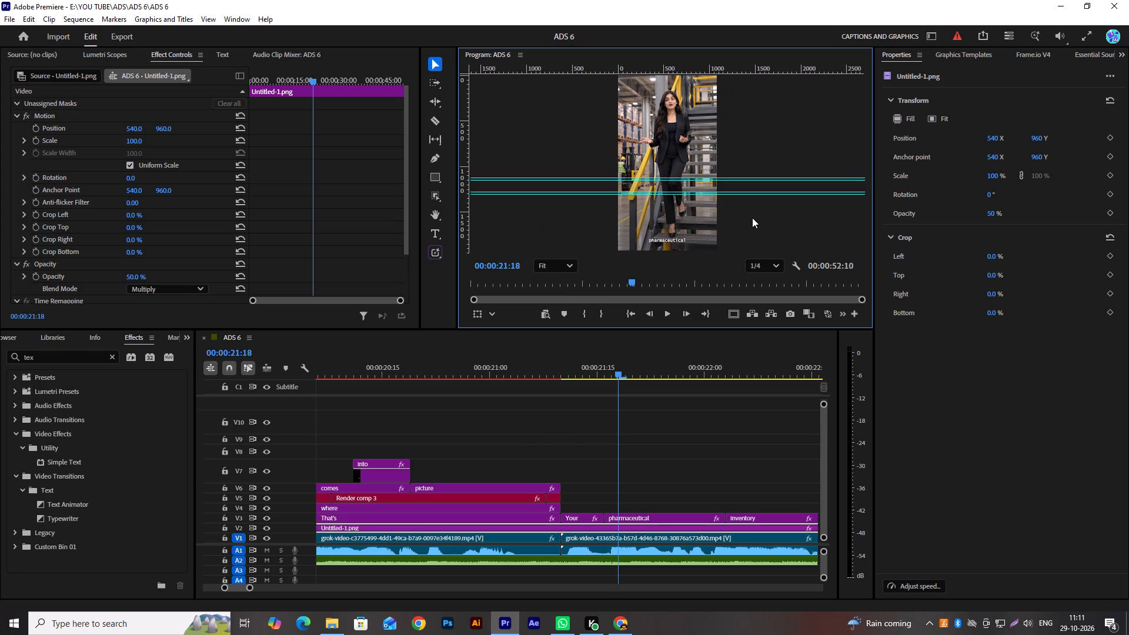
pyautogui.moveTo(690, 70); pyautogui.dragTo(689, 132)
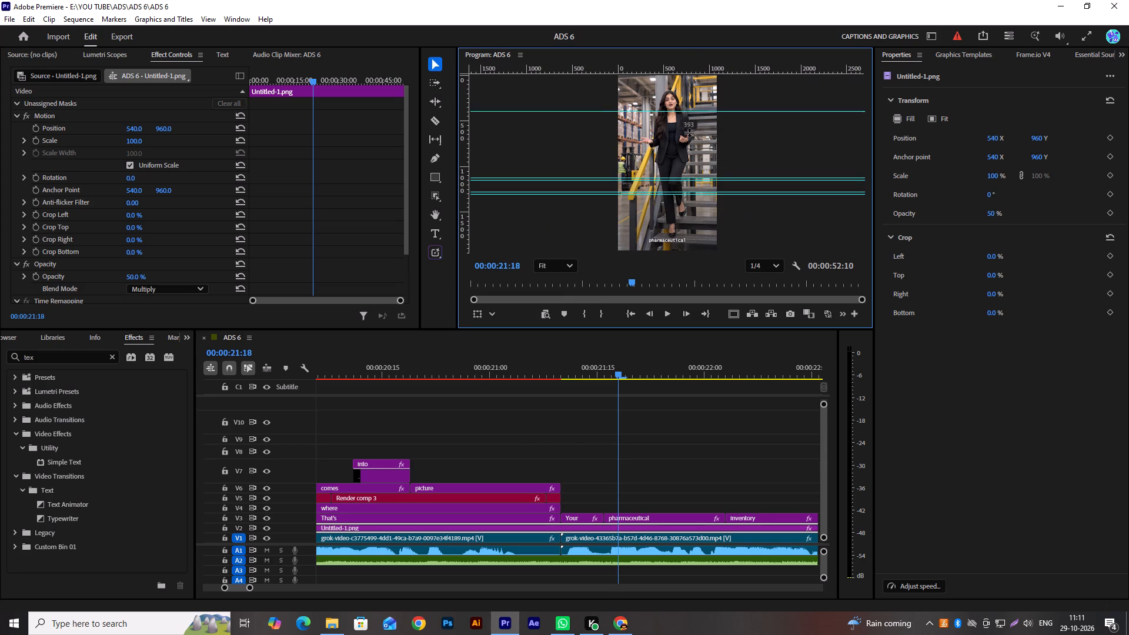
pyautogui.moveTo(689, 132); pyautogui.dragTo(693, 159)
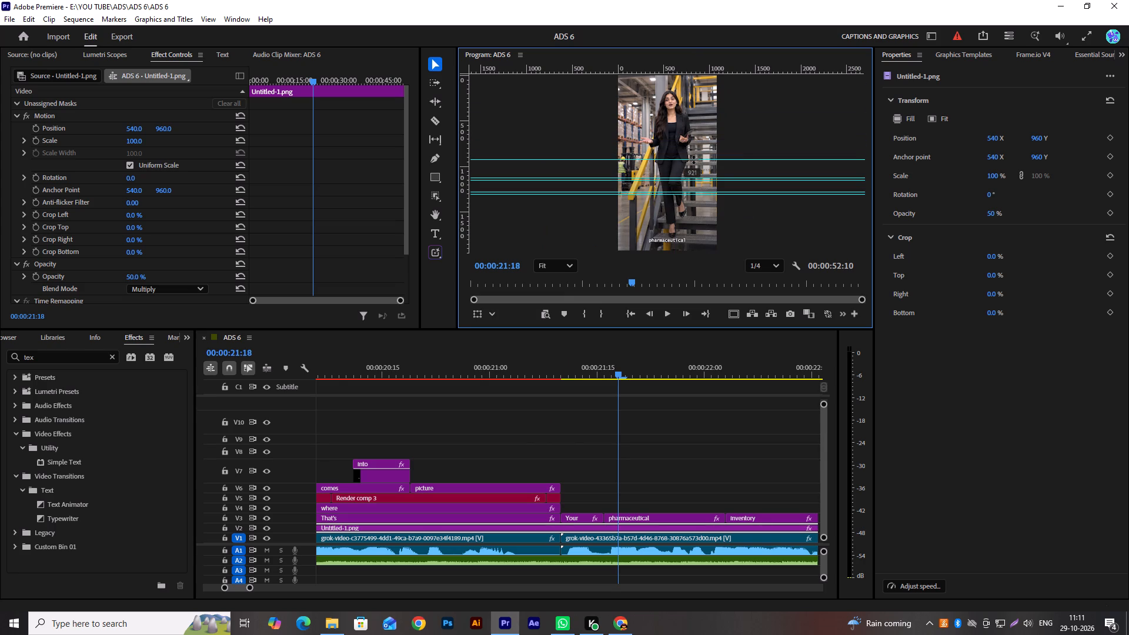
pyautogui.moveTo(693, 159); pyautogui.dragTo(693, 156)
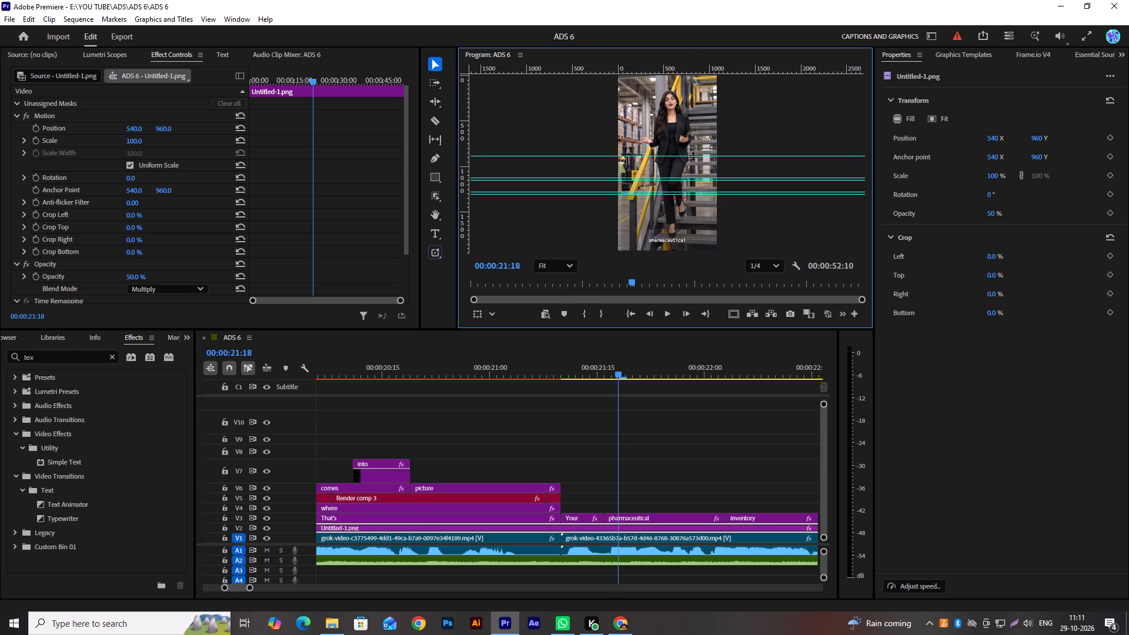
pyautogui.moveTo(693, 156); pyautogui.dragTo(693, 162)
pyautogui.scroll(6, 764, 123)
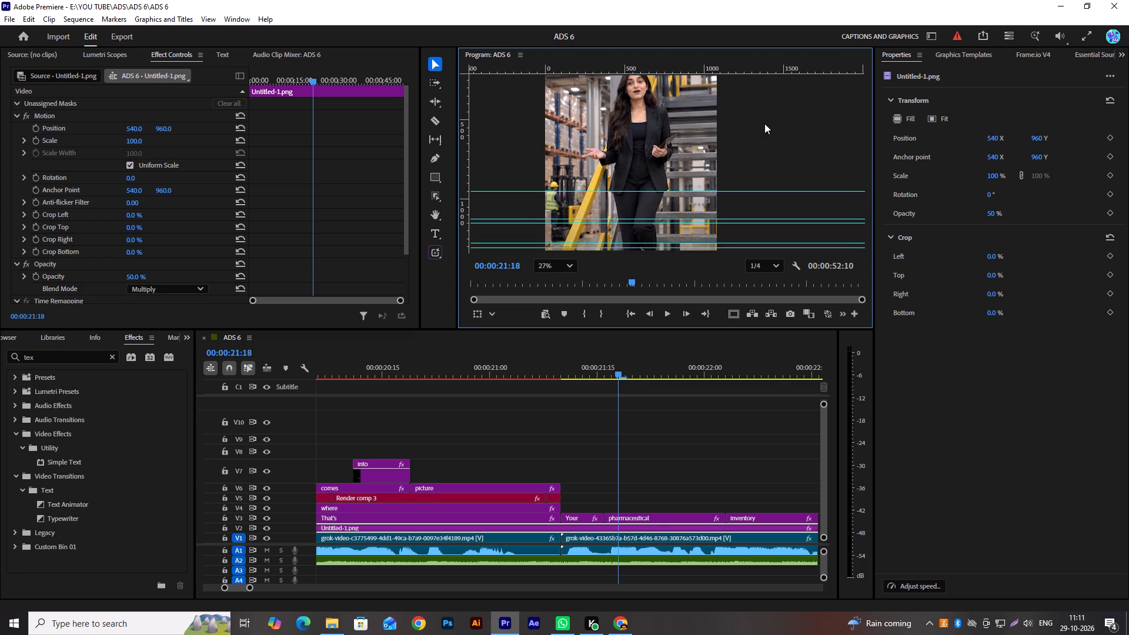
pyautogui.scroll(-7, 764, 123)
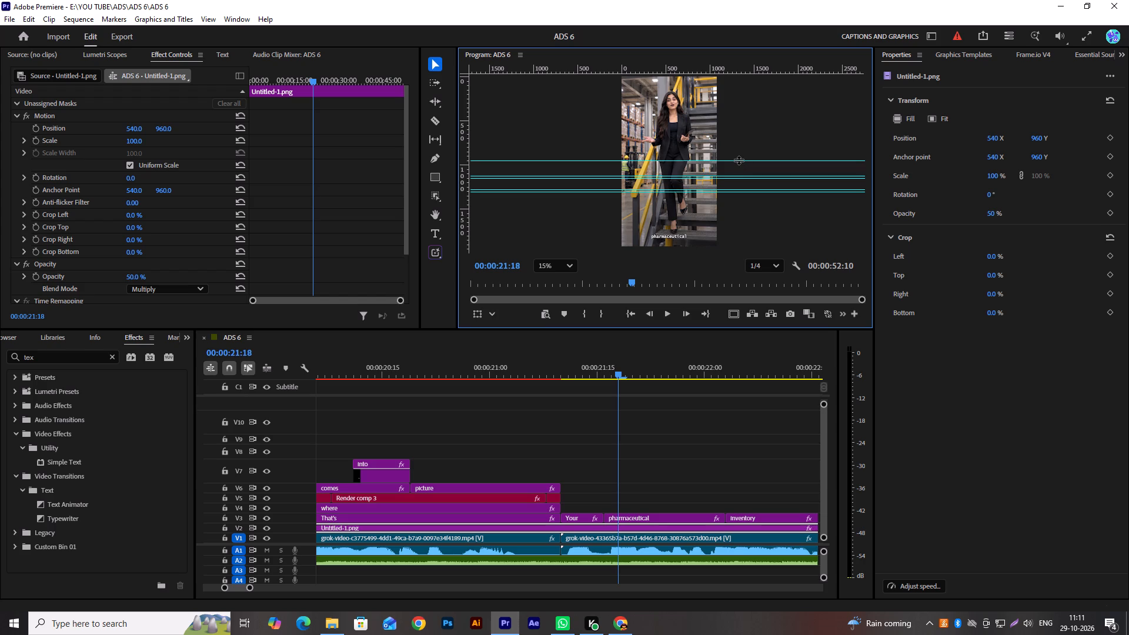
pyautogui.click(739, 160)
pyautogui.click(740, 163)
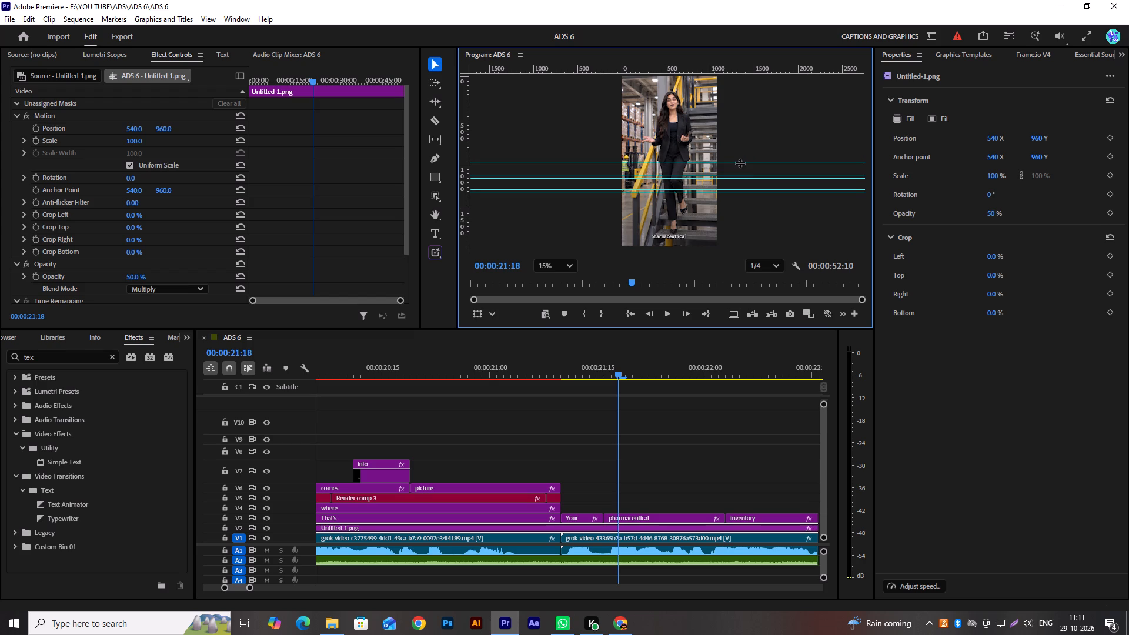
# Play the "pharmaceutical" caption section up to 00:00:21:29.
pyautogui.scroll(-3, 592, 429)
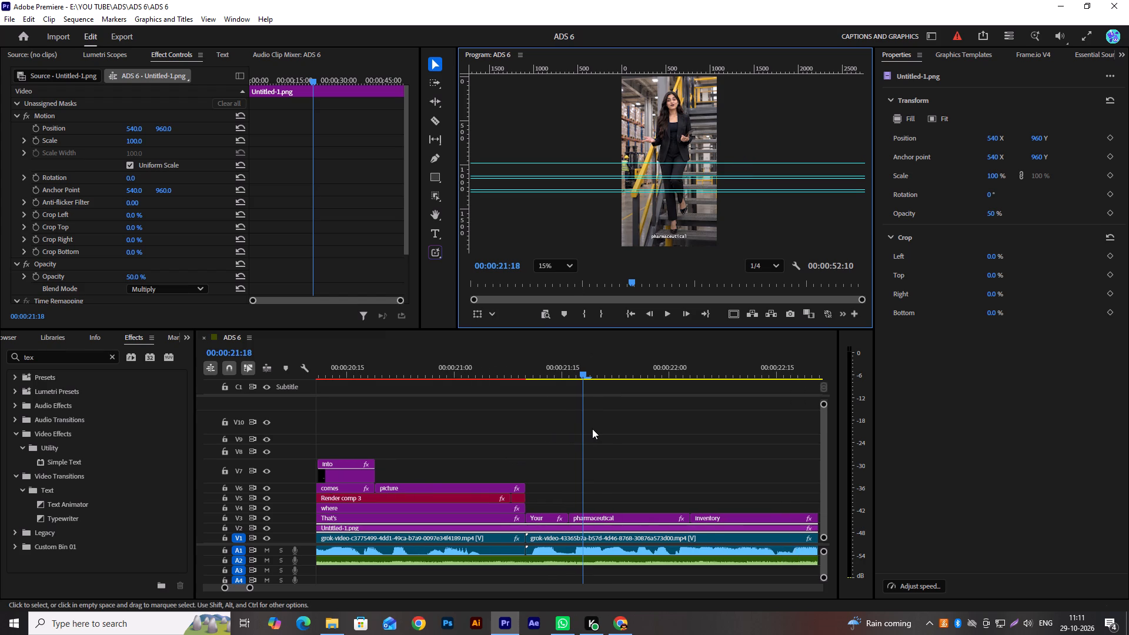
pyautogui.press('space')
pyautogui.press('space')
pyautogui.scroll(-1, 578, 422)
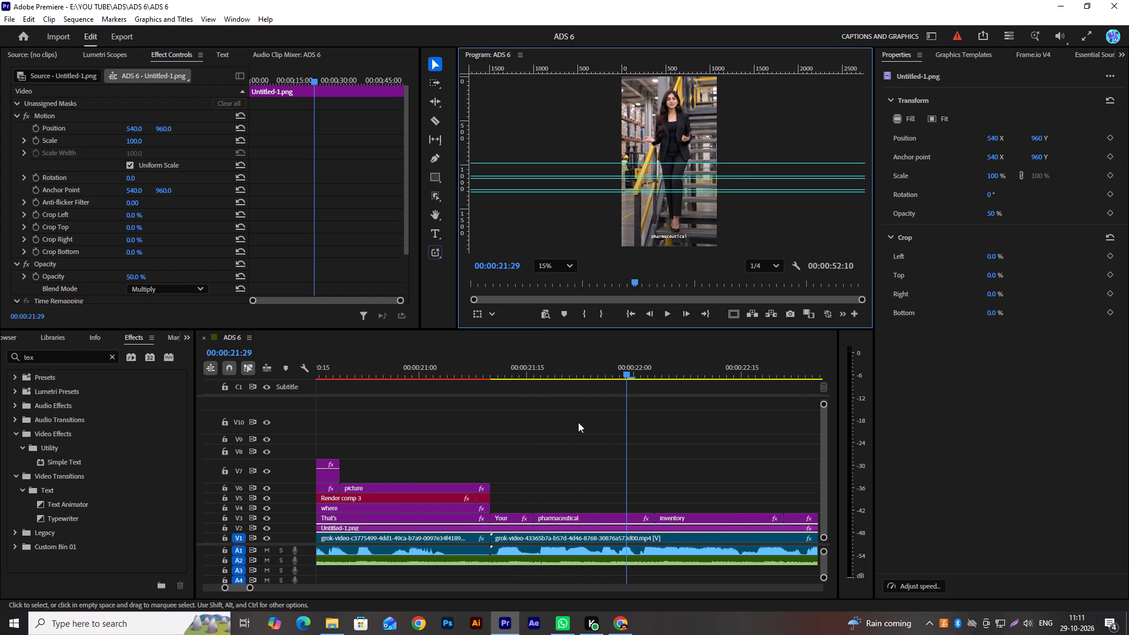
# Examine the finished caption layers and the remaining plain captions along the whole timeline.
pyautogui.scroll(5, 519, 427)
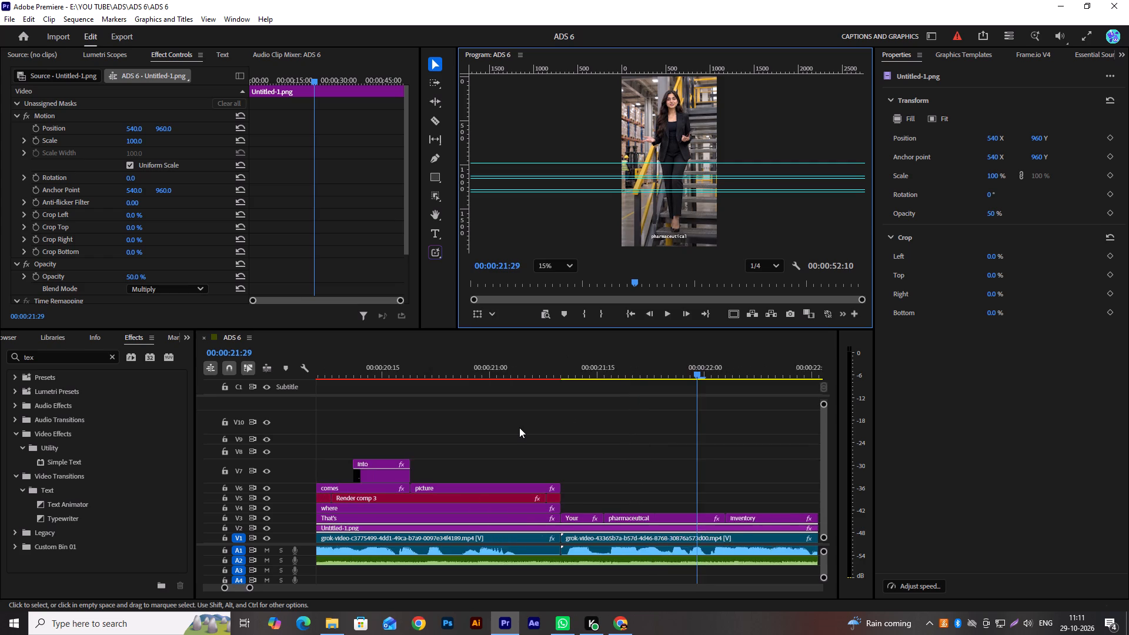
pyautogui.keyDown('alt'); pyautogui.scroll(-5, 519, 427); pyautogui.keyUp('alt')
pyautogui.scroll(14, 519, 427)
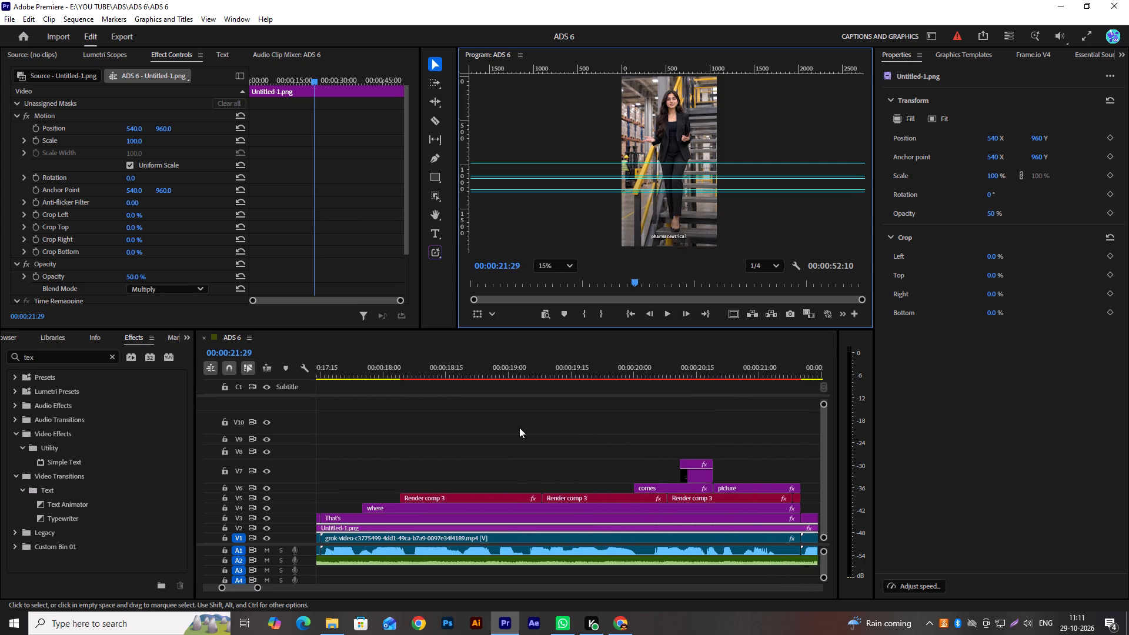
pyautogui.keyDown('alt'); pyautogui.scroll(-6, 519, 427); pyautogui.keyUp('alt')
pyautogui.scroll(15, 519, 427)
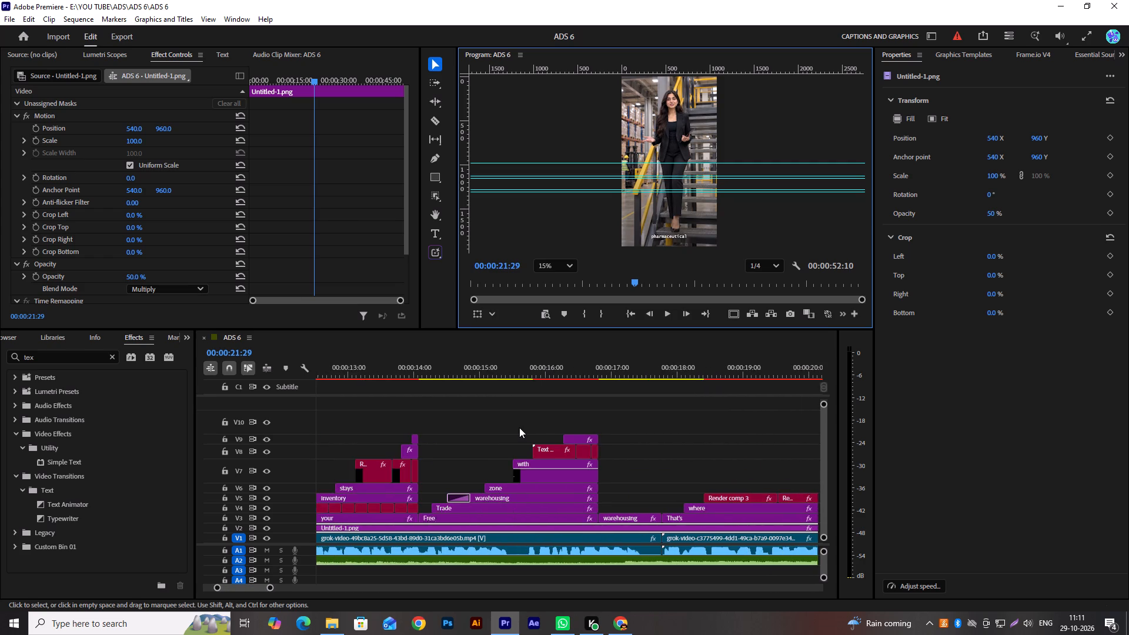
pyautogui.keyDown('alt'); pyautogui.scroll(9, 587, 416); pyautogui.keyUp('alt')
pyautogui.keyDown('alt'); pyautogui.scroll(-8, 677, 416); pyautogui.keyUp('alt')
pyautogui.scroll(-8, 693, 416)
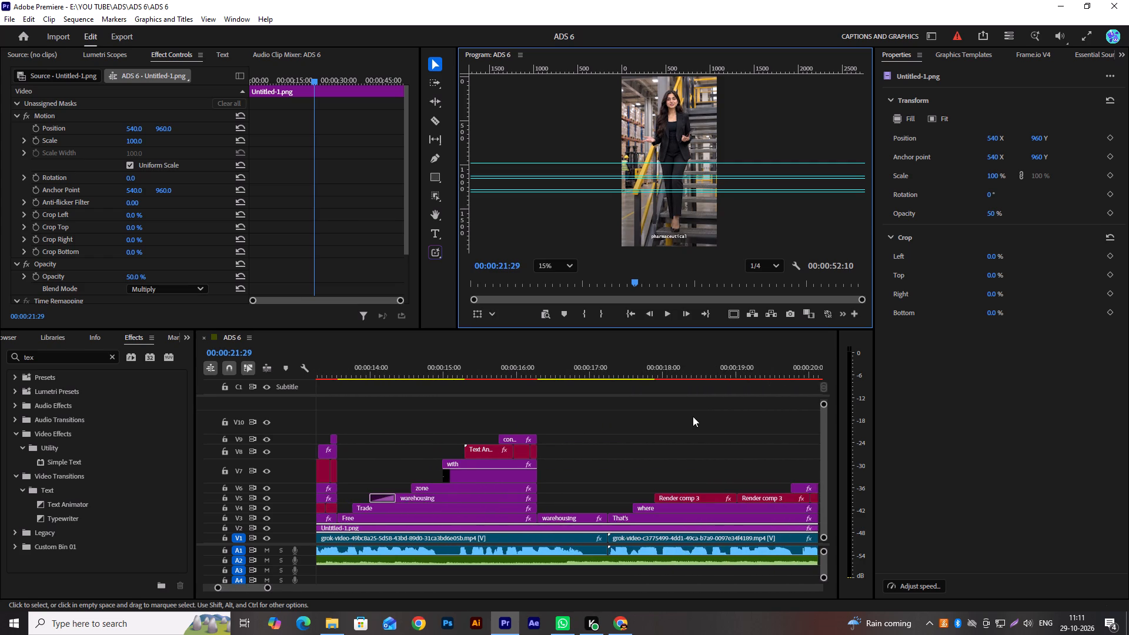
pyautogui.keyDown('alt'); pyautogui.scroll(-5, 634, 422); pyautogui.keyUp('alt')
pyautogui.keyDown('alt'); pyautogui.scroll(1, 634, 422); pyautogui.keyUp('alt')
pyautogui.keyDown('alt'); pyautogui.scroll(-10, 634, 422); pyautogui.keyUp('alt')
pyautogui.scroll(6, 474, 358)
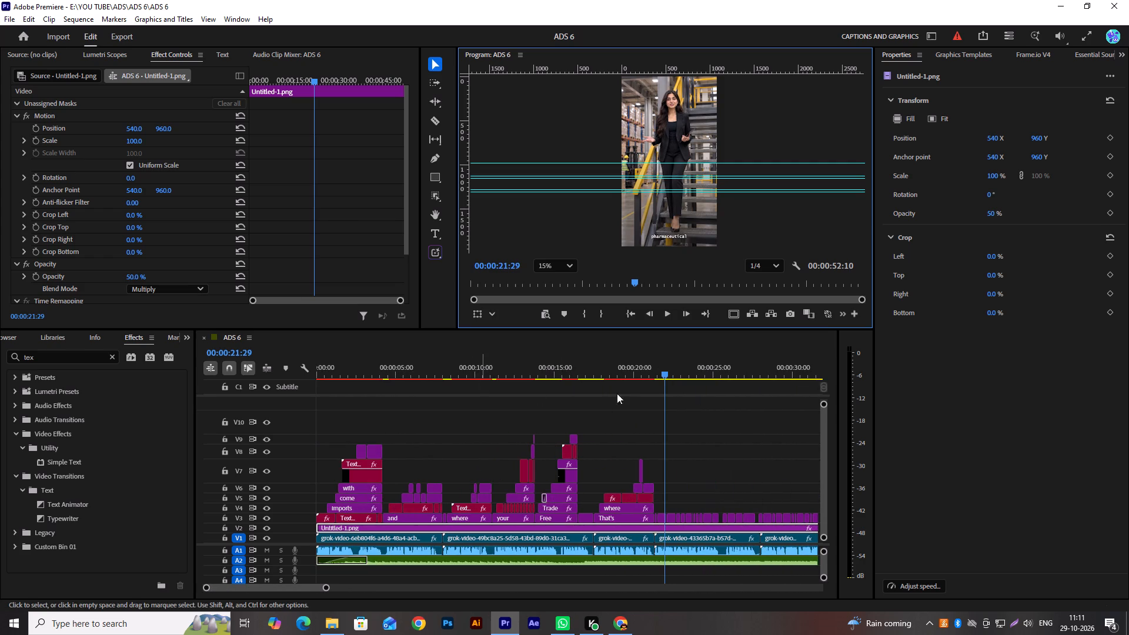
pyautogui.scroll(-10, 699, 399)
pyautogui.keyDown('alt'); pyautogui.scroll(2, 552, 414); pyautogui.keyUp('alt')
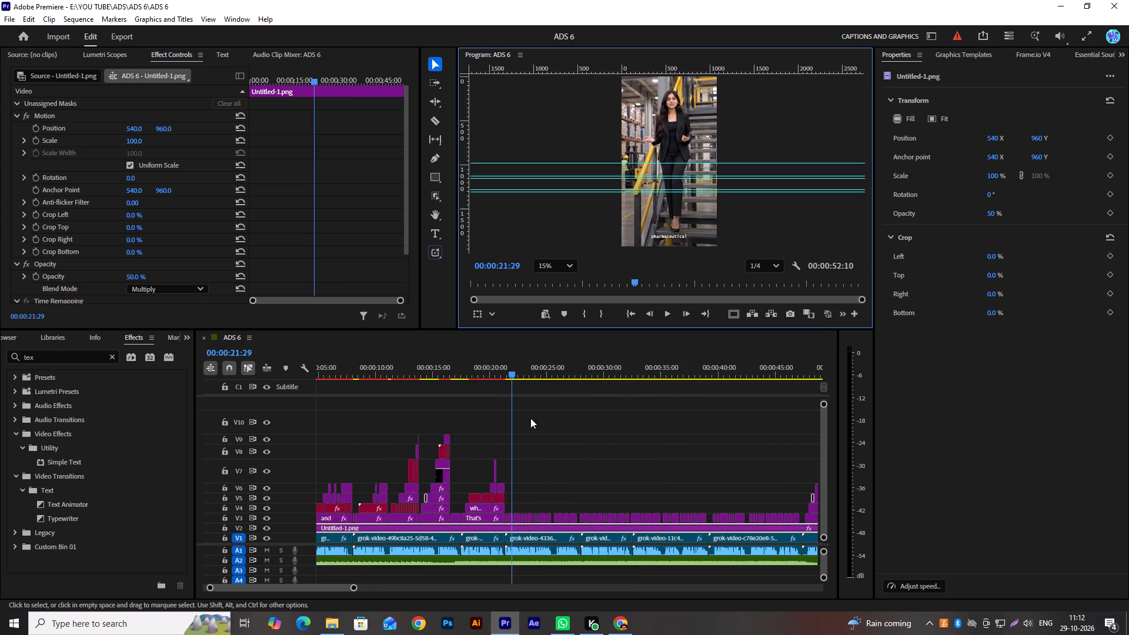
pyautogui.scroll(5, 507, 426)
pyautogui.keyDown('alt'); pyautogui.scroll(15, 556, 427); pyautogui.keyUp('alt')
pyautogui.keyDown('alt'); pyautogui.scroll(-1, 556, 427); pyautogui.keyUp('alt')
pyautogui.keyDown('alt'); pyautogui.scroll(2, 556, 427); pyautogui.keyUp('alt')
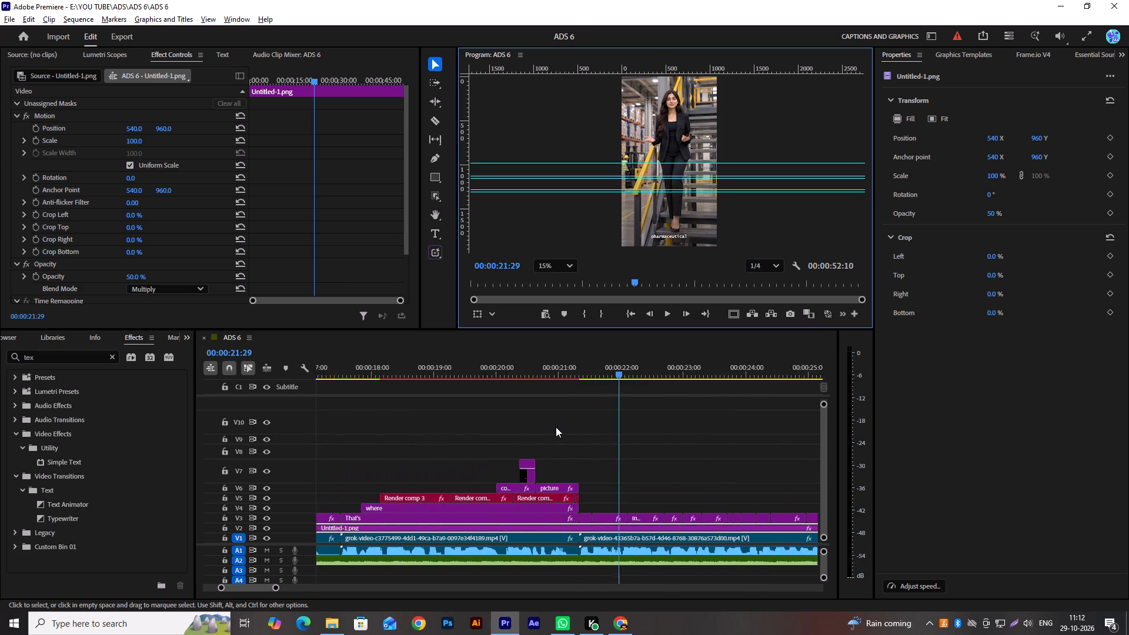
pyautogui.keyDown('alt'); pyautogui.scroll(-1, 556, 427); pyautogui.keyUp('alt')
pyautogui.keyDown('alt'); pyautogui.scroll(11, 556, 427); pyautogui.keyUp('alt')
pyautogui.scroll(6, 556, 427)
pyautogui.keyDown('alt'); pyautogui.scroll(7, 606, 428); pyautogui.keyUp('alt')
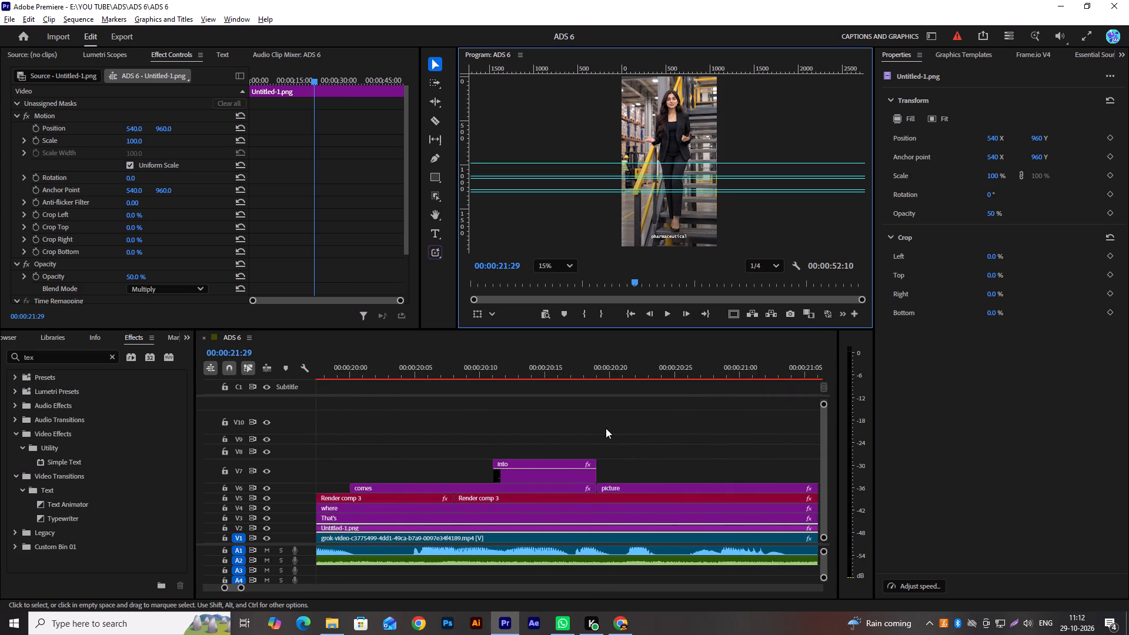
# Replay the "comes into picture" caption section from 00:00:20:13 to 00:00:21:01.
pyautogui.keyDown('alt'); pyautogui.scroll(-5, 606, 428); pyautogui.keyUp('alt')
pyautogui.moveTo(572, 375); pyautogui.dragTo(554, 383)
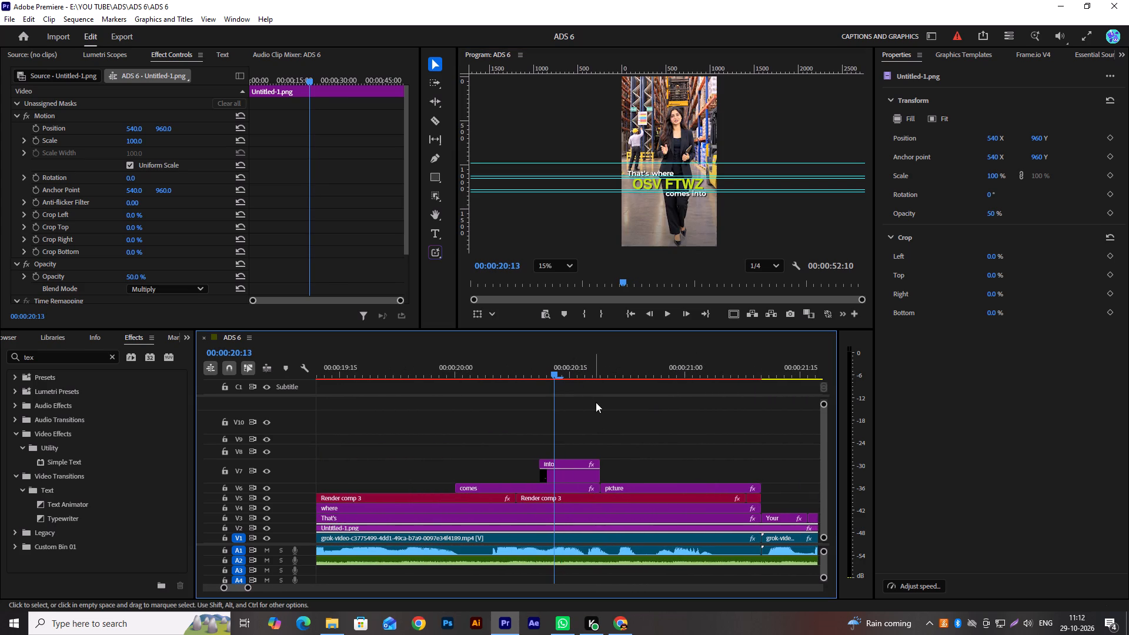
pyautogui.press('space')
pyautogui.press('space')
# Read through the plain captions following "picture", from "Your pharmaceutical inventory" to the "temperature controlled" warehousing words.
pyautogui.scroll(-5, 636, 412)
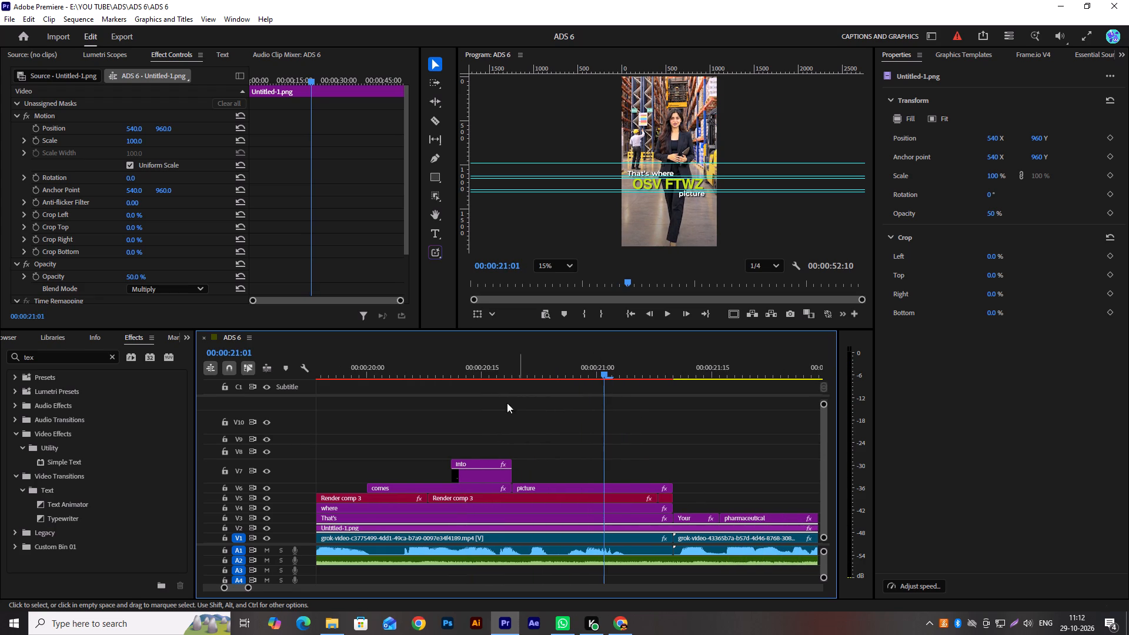
pyautogui.scroll(-14, 629, 441)
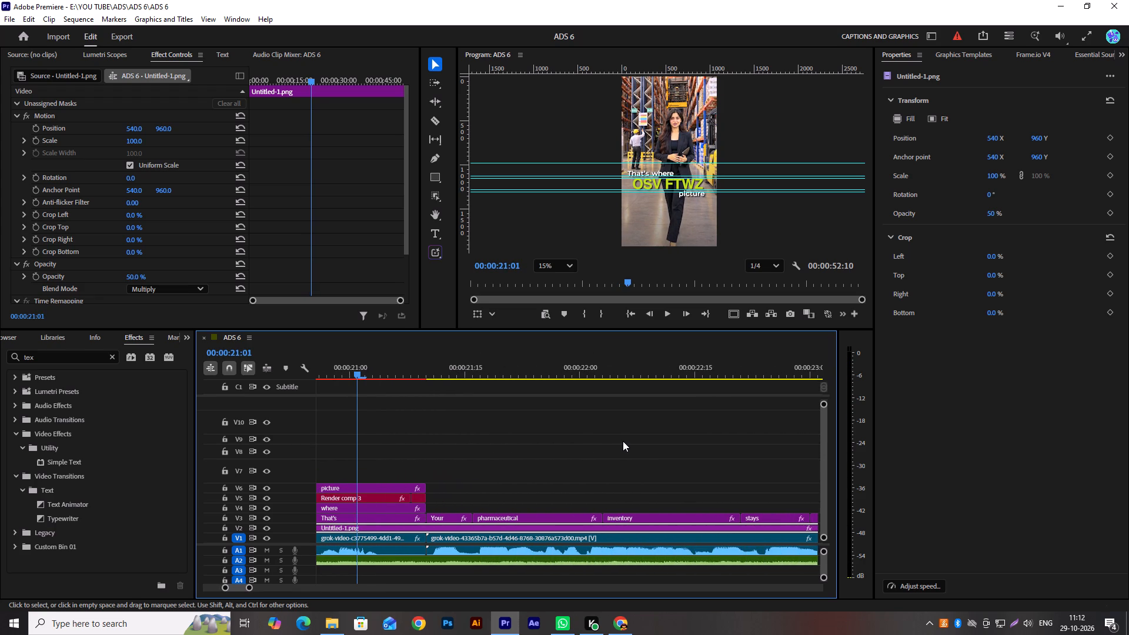
pyautogui.keyDown('alt'); pyautogui.scroll(-2, 574, 432); pyautogui.keyUp('alt')
pyautogui.scroll(-5, 574, 432)
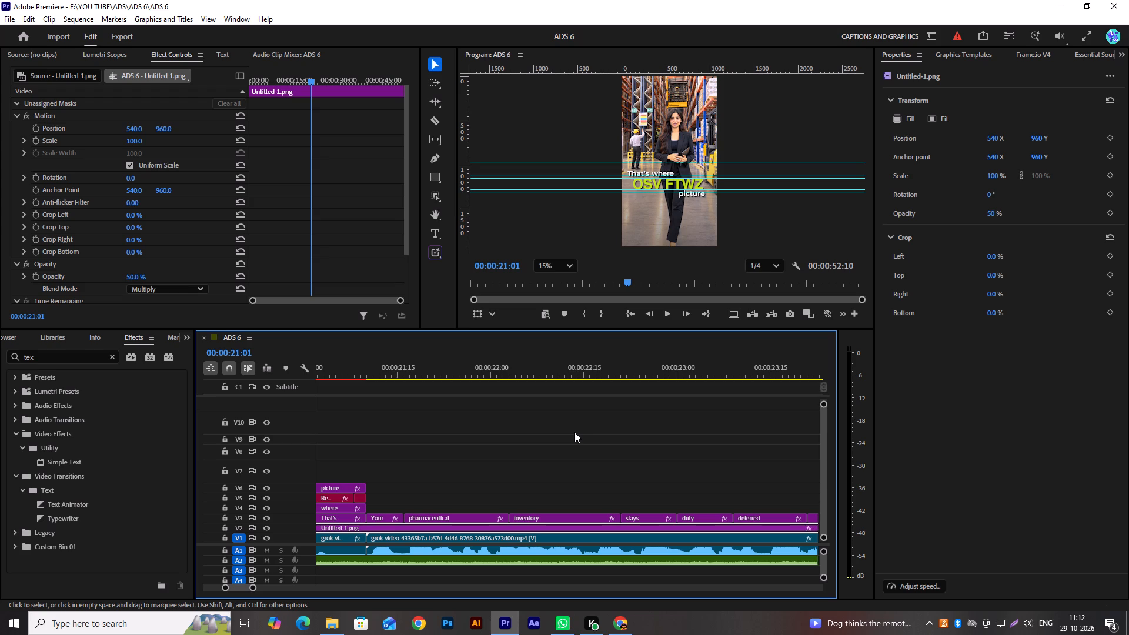
pyautogui.scroll(-13, 574, 432)
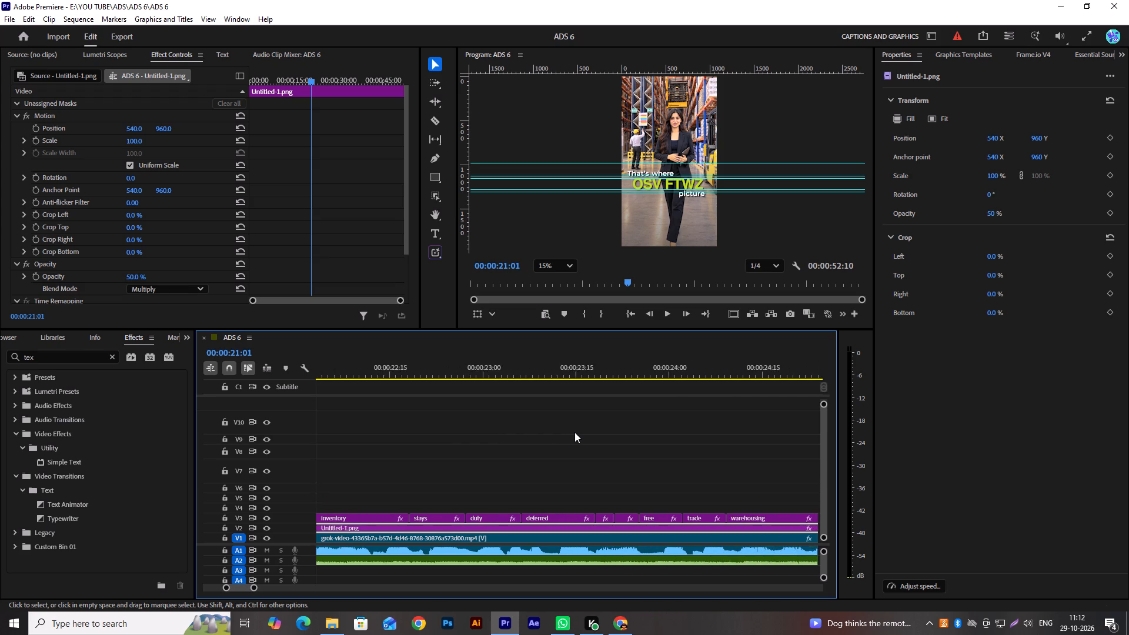
pyautogui.scroll(-1, 574, 432)
pyautogui.scroll(12, 574, 432)
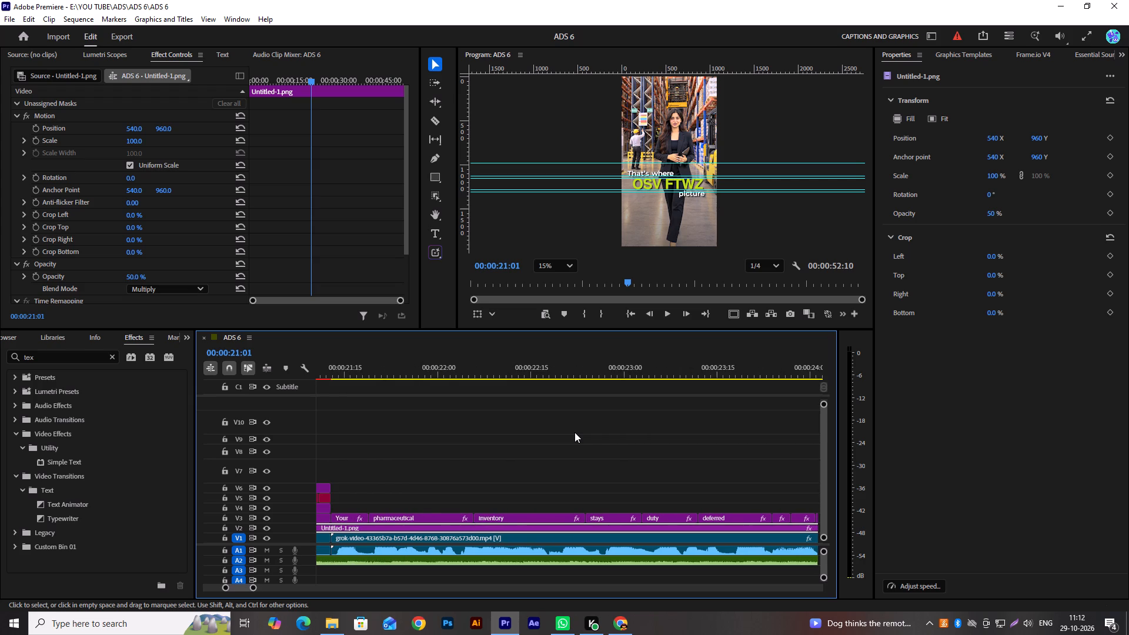
pyautogui.scroll(3, 574, 432)
pyautogui.scroll(-2, 574, 432)
pyautogui.scroll(2, 574, 432)
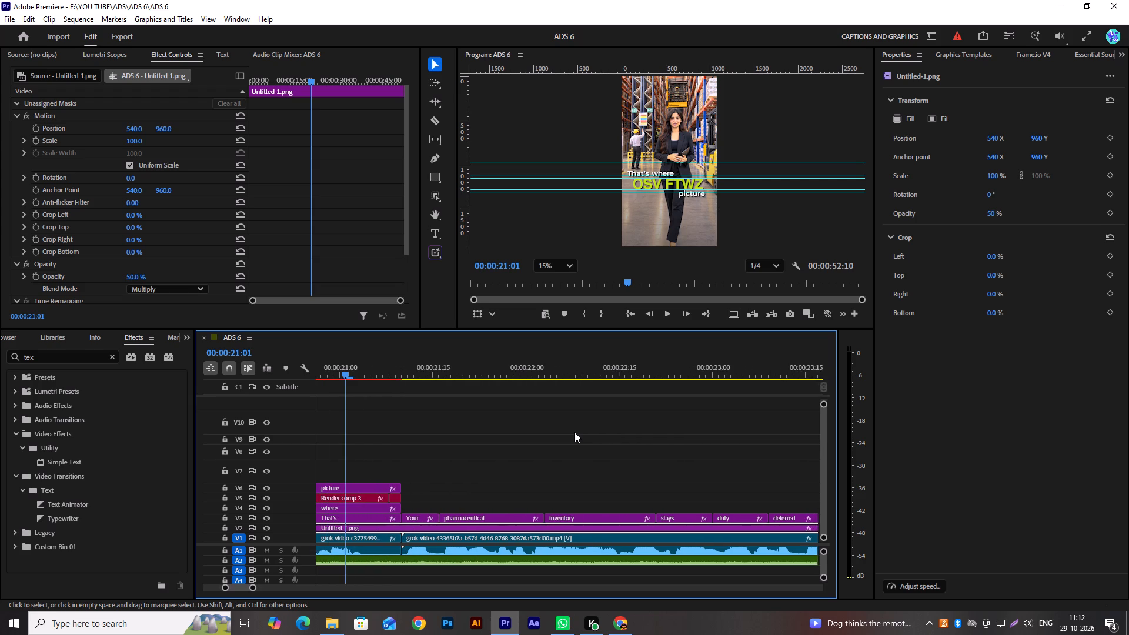
pyautogui.scroll(2, 574, 432)
pyautogui.scroll(-8, 574, 432)
pyautogui.keyDown('alt'); pyautogui.scroll(-2, 574, 432); pyautogui.keyUp('alt')
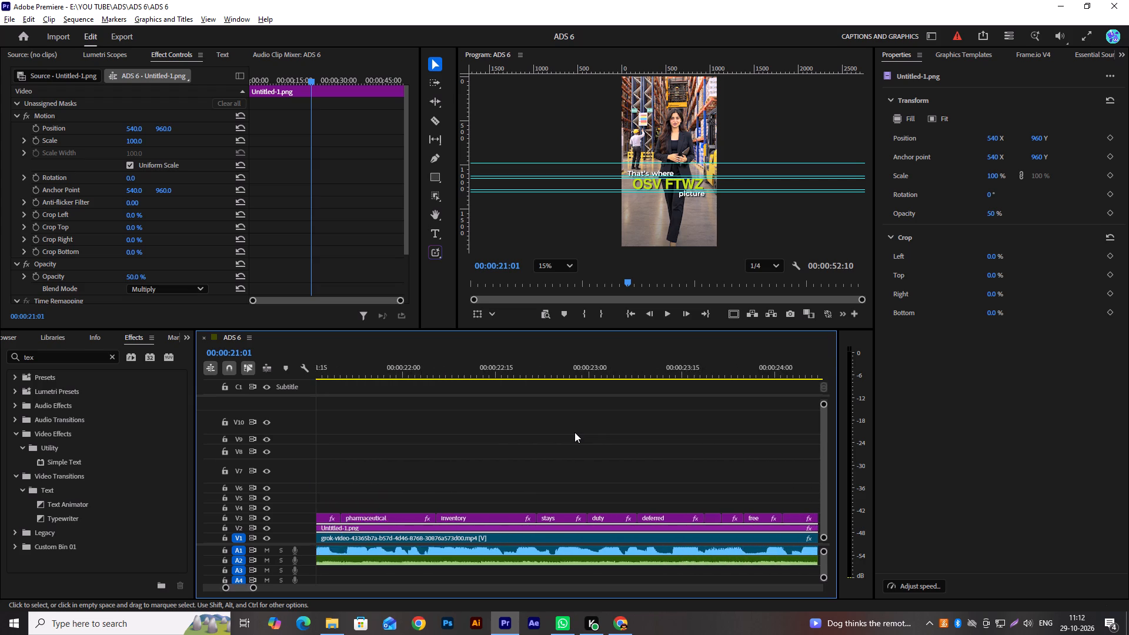
pyautogui.keyDown('alt'); pyautogui.scroll(-4, 574, 432); pyautogui.keyUp('alt')
pyautogui.scroll(-6, 574, 432)
pyautogui.keyDown('alt'); pyautogui.scroll(-3, 574, 432); pyautogui.keyUp('alt')
pyautogui.scroll(-2, 574, 432)
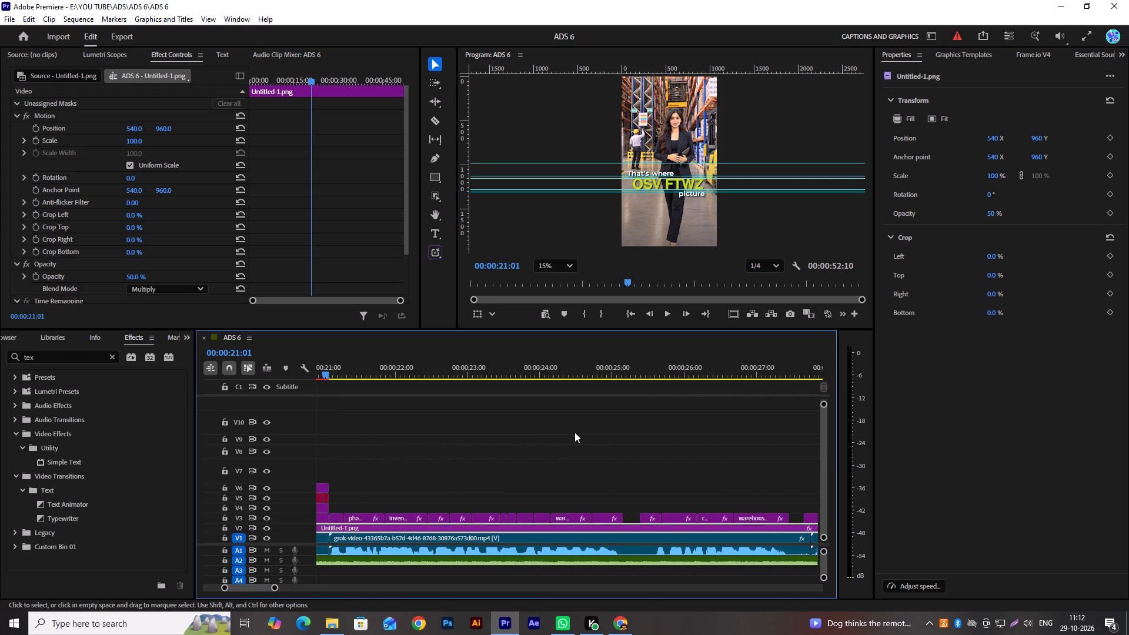
pyautogui.scroll(-4, 574, 432)
pyautogui.keyDown('alt'); pyautogui.scroll(-1, 574, 432); pyautogui.keyUp('alt')
pyautogui.keyDown('alt'); pyautogui.scroll(5, 574, 432); pyautogui.keyUp('alt')
pyautogui.scroll(3, 574, 432)
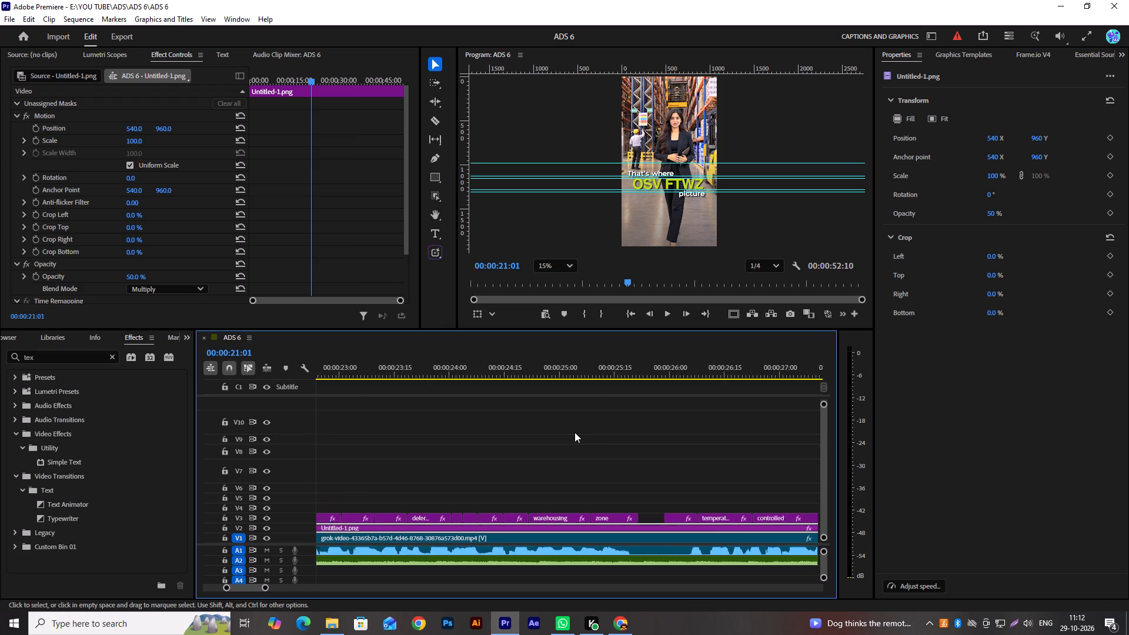
pyautogui.scroll(14, 574, 432)
# Save the project.
pyautogui.hotkey('ctrl', 's')
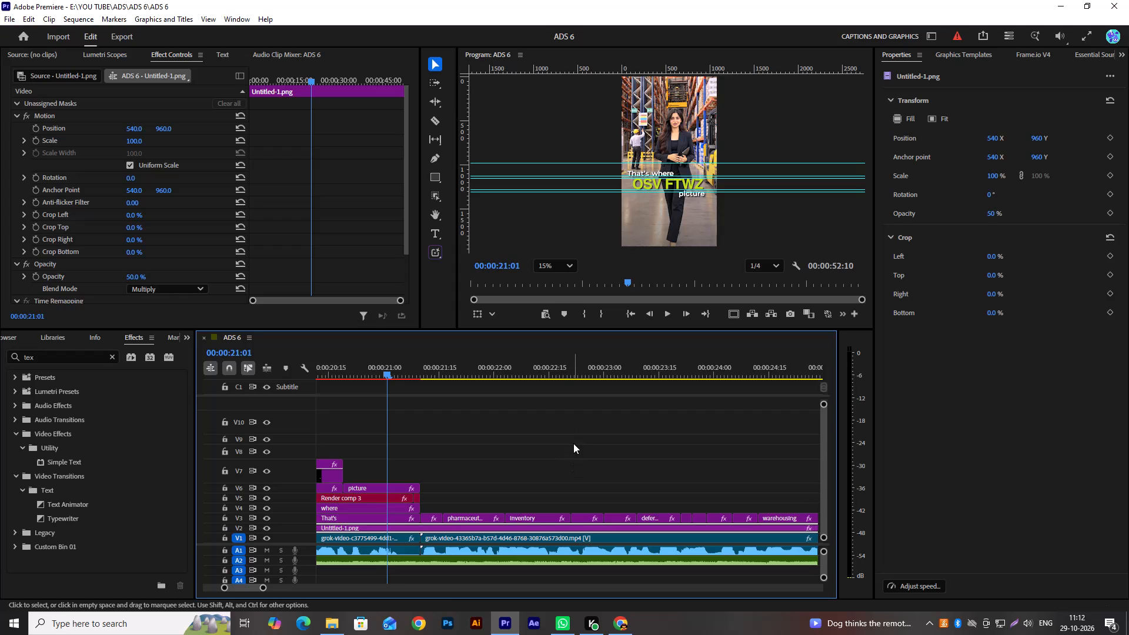
# Examine the plain captions after 00:00:21:01 and compare them with the layered caption sections across the whole sequence.
pyautogui.scroll(-4, 533, 447)
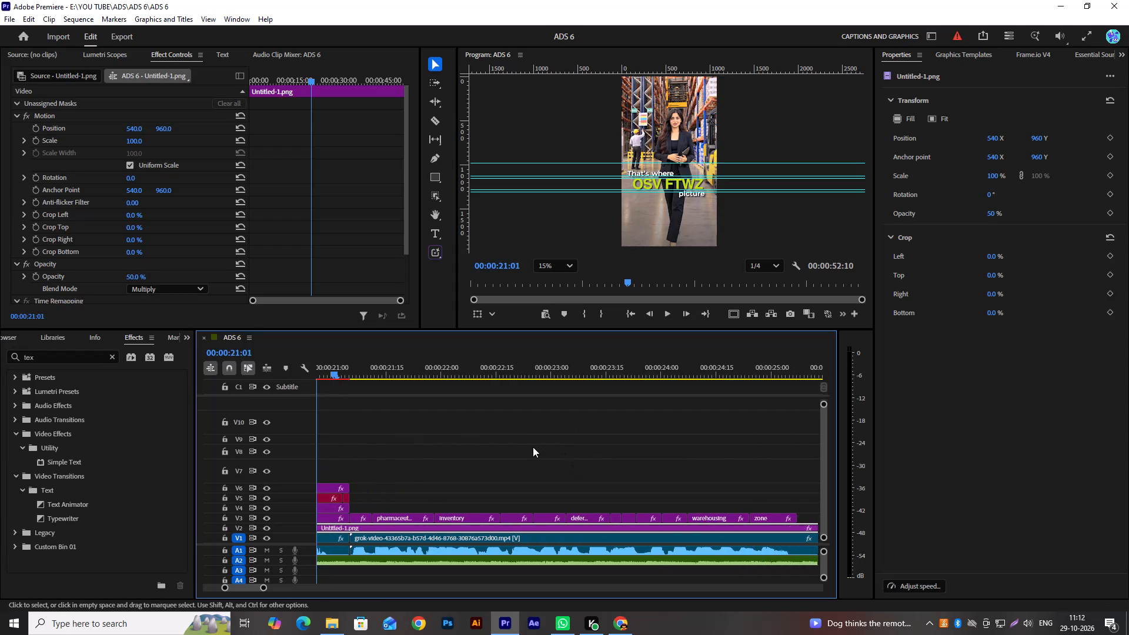
pyautogui.scroll(-9, 533, 447)
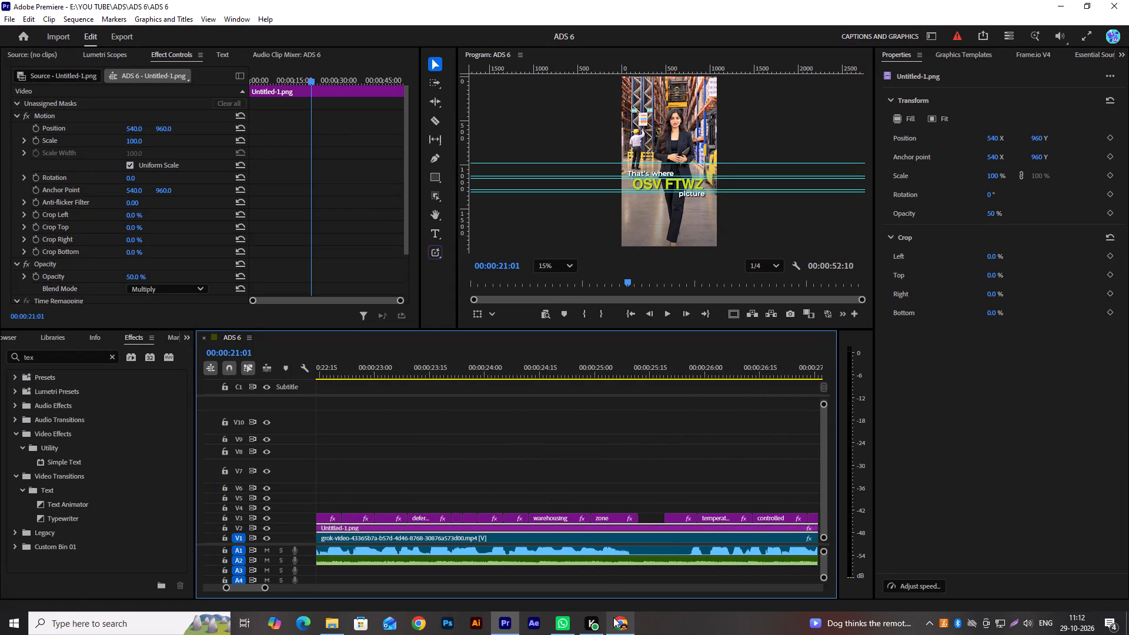
pyautogui.scroll(-6, 530, 416)
pyautogui.keyDown('alt'); pyautogui.scroll(1, 530, 416); pyautogui.keyUp('alt')
pyautogui.keyDown('alt'); pyautogui.scroll(-3, 530, 416); pyautogui.keyUp('alt')
pyautogui.keyDown('alt'); pyautogui.scroll(1, 530, 416); pyautogui.keyUp('alt')
pyautogui.keyDown('alt'); pyautogui.scroll(-5, 530, 416); pyautogui.keyUp('alt')
pyautogui.keyDown('alt'); pyautogui.scroll(1, 530, 416); pyautogui.keyUp('alt')
pyautogui.keyDown('alt'); pyautogui.scroll(-1, 530, 416); pyautogui.keyUp('alt')
pyautogui.keyDown('alt'); pyautogui.scroll(1, 530, 416); pyautogui.keyUp('alt')
pyautogui.keyDown('alt'); pyautogui.scroll(-6, 530, 416); pyautogui.keyUp('alt')
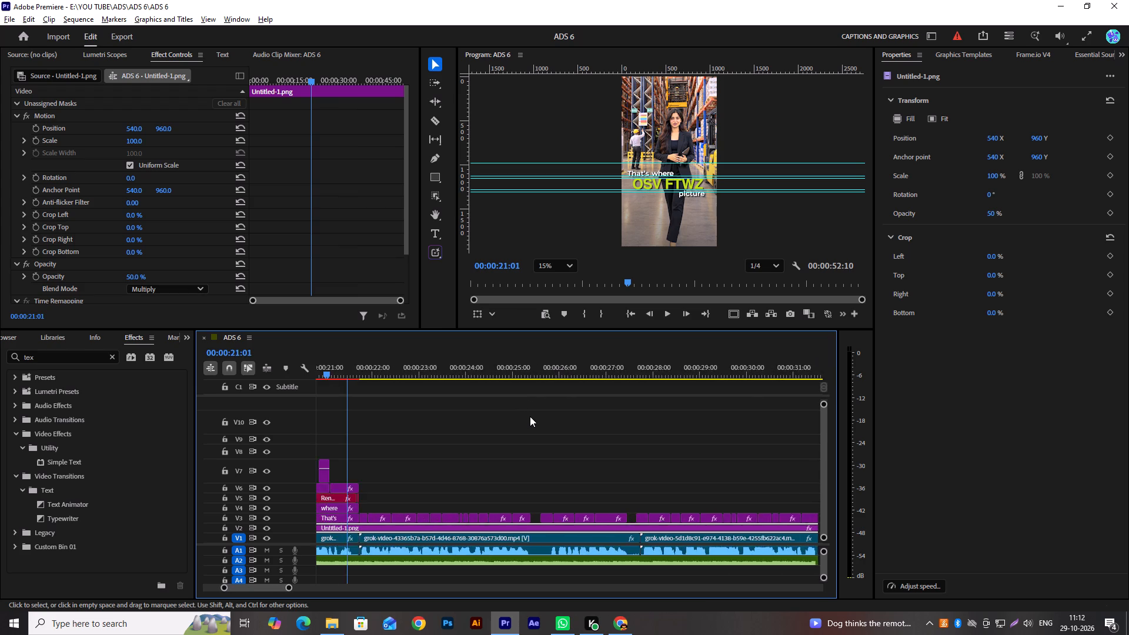
pyautogui.keyDown('alt'); pyautogui.scroll(-13, 530, 416); pyautogui.keyUp('alt')
pyautogui.scroll(-3, 530, 416)
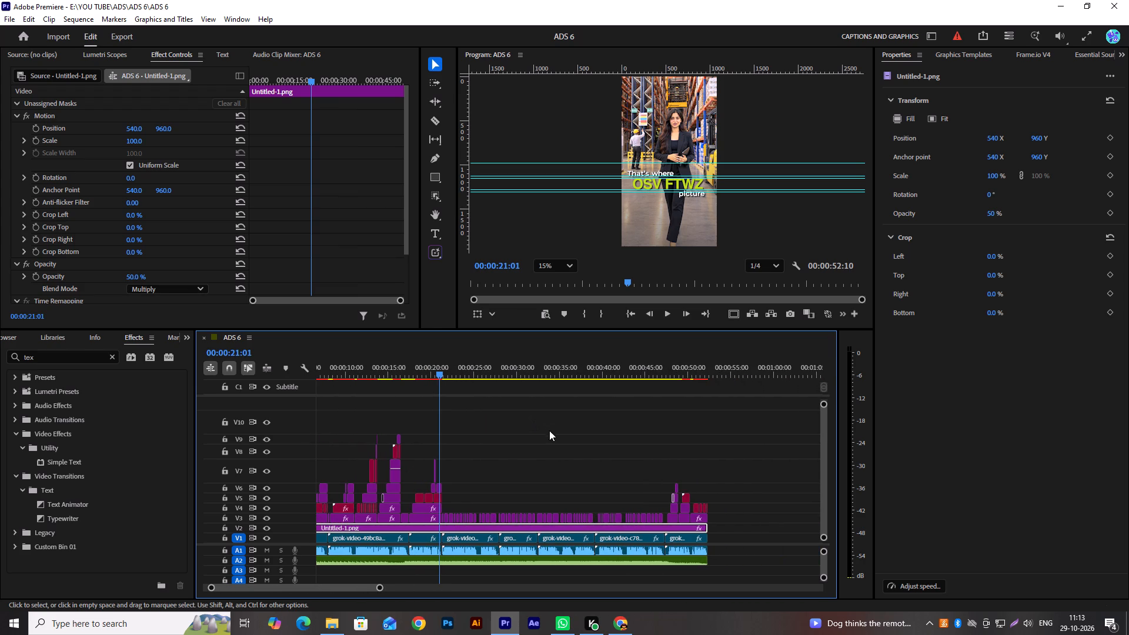
pyautogui.keyDown('alt'); pyautogui.scroll(17, 473, 459); pyautogui.keyUp('alt')
pyautogui.keyDown('alt'); pyautogui.scroll(-8, 503, 455); pyautogui.keyUp('alt')
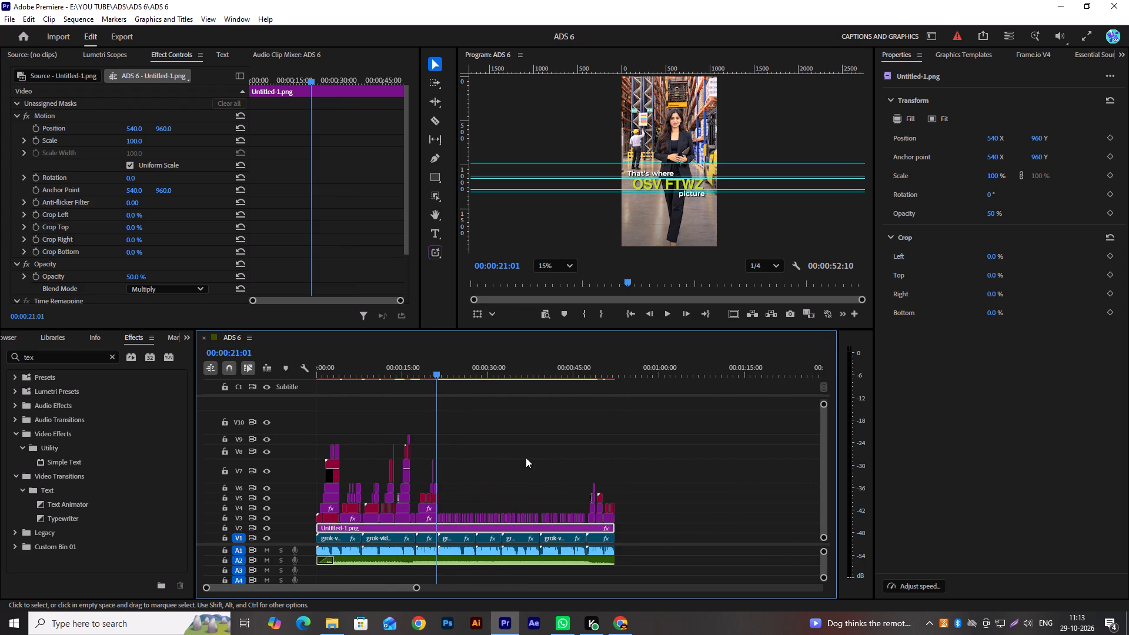
pyautogui.scroll(11, 526, 457)
pyautogui.keyDown('alt'); pyautogui.scroll(12, 521, 459); pyautogui.keyUp('alt')
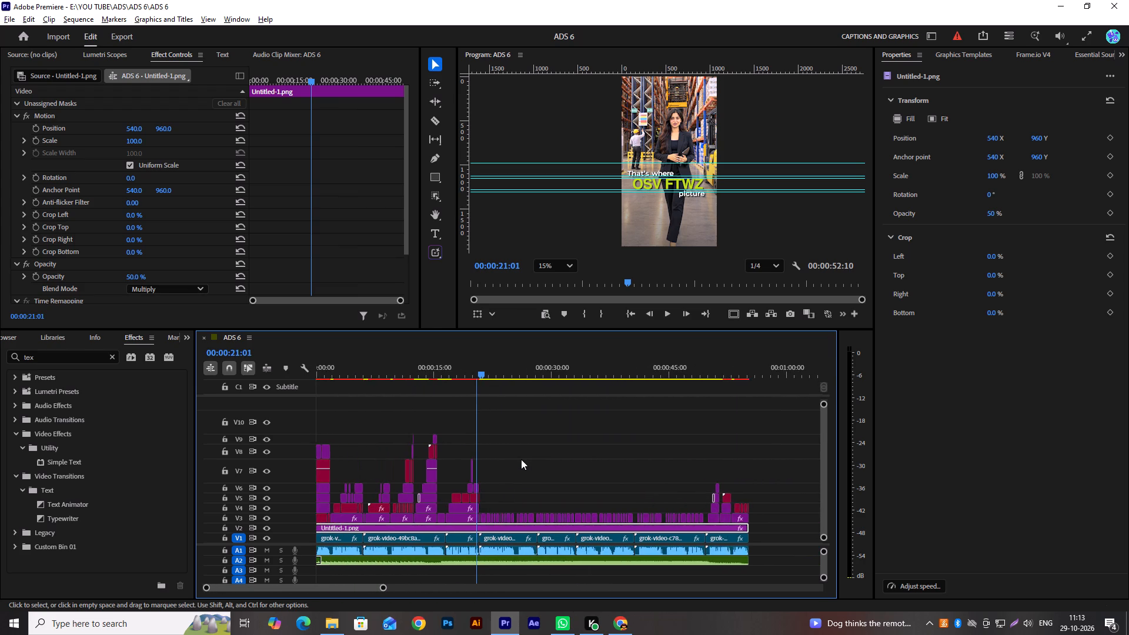
pyautogui.keyDown('alt'); pyautogui.scroll(4, 521, 459); pyautogui.keyUp('alt')
pyautogui.scroll(4, 521, 459)
pyautogui.keyDown('alt'); pyautogui.scroll(-2, 521, 459); pyautogui.keyUp('alt')
pyautogui.scroll(4, 521, 459)
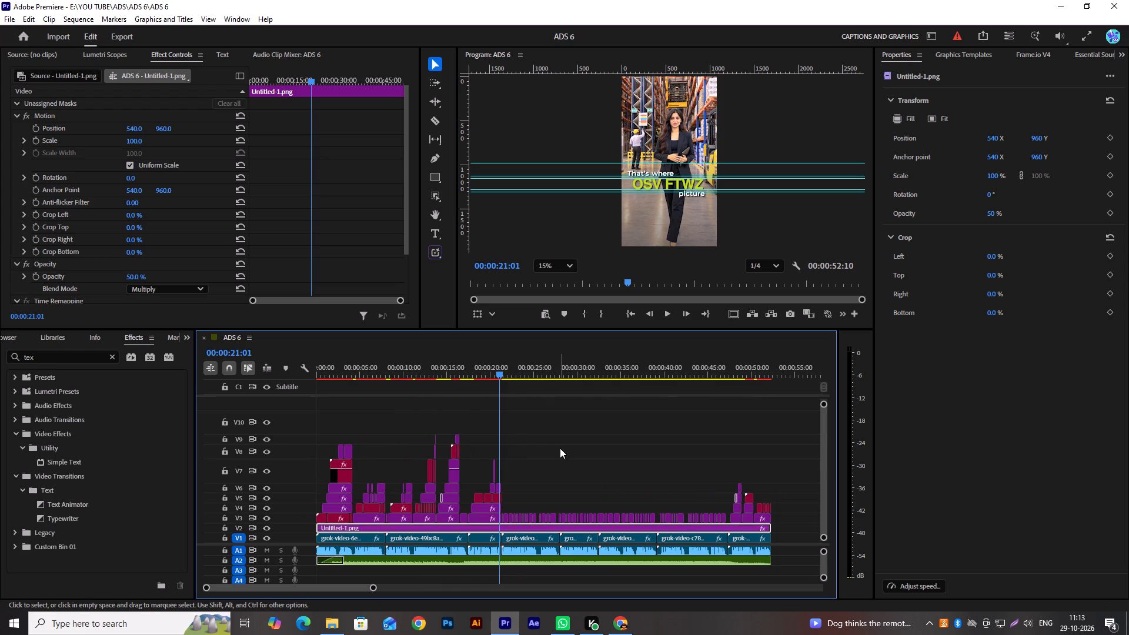